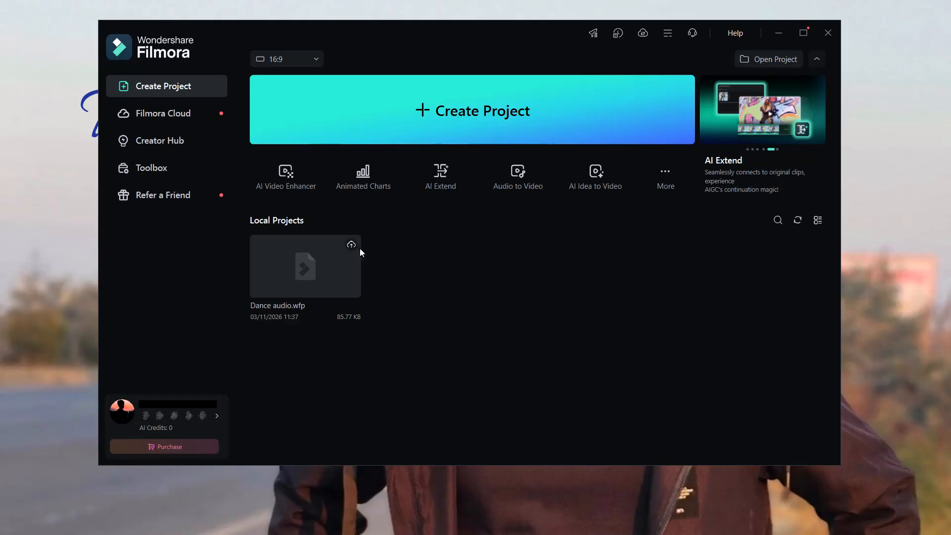
Open the existing local project Dance audio.wfp.
click(333, 260)
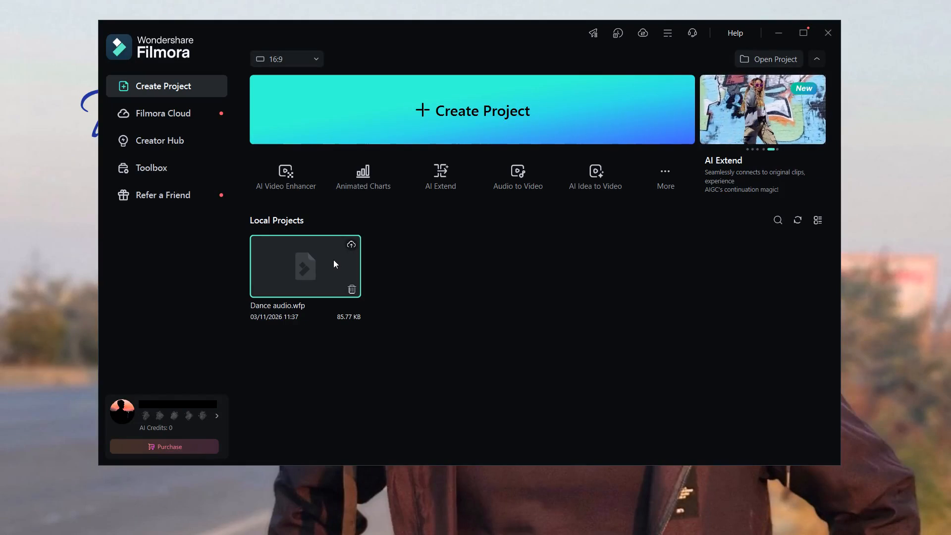
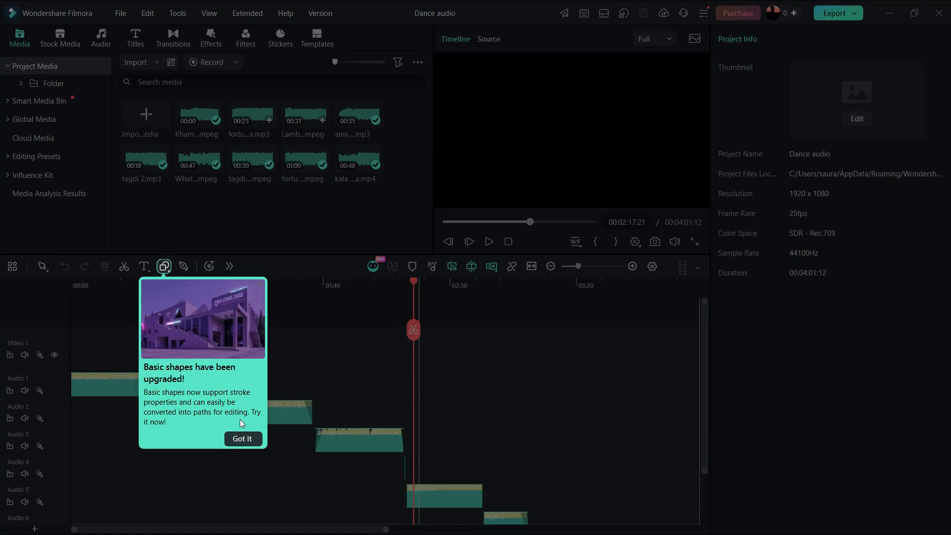
Dismiss the notice about the upgraded basic shapes.
click(244, 438)
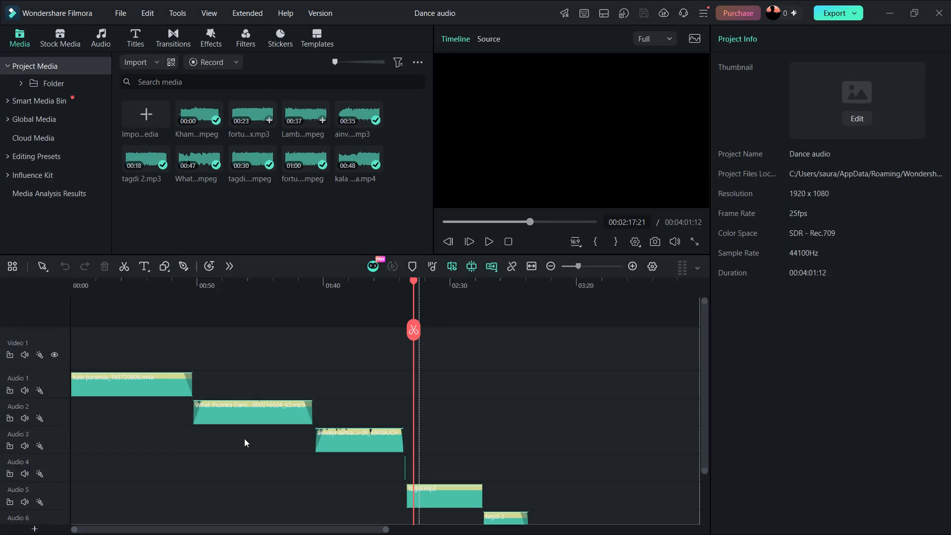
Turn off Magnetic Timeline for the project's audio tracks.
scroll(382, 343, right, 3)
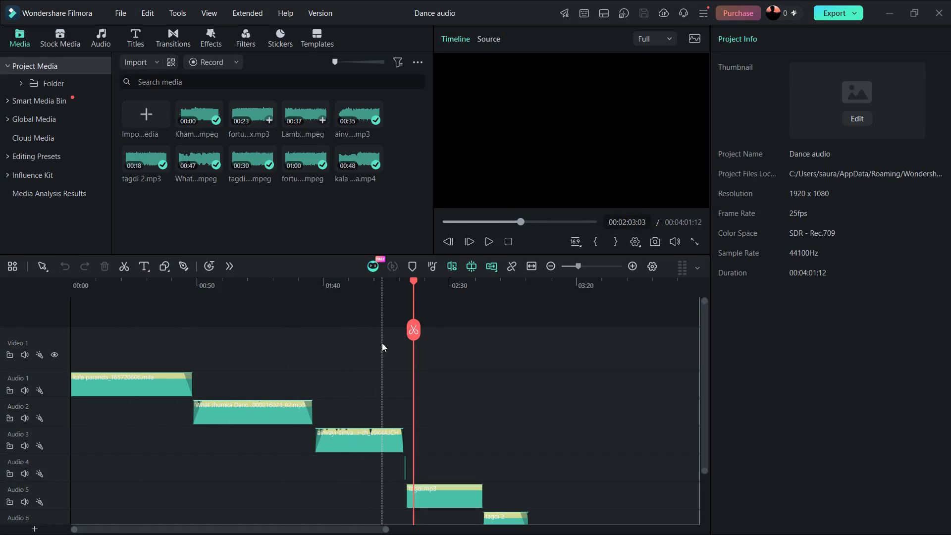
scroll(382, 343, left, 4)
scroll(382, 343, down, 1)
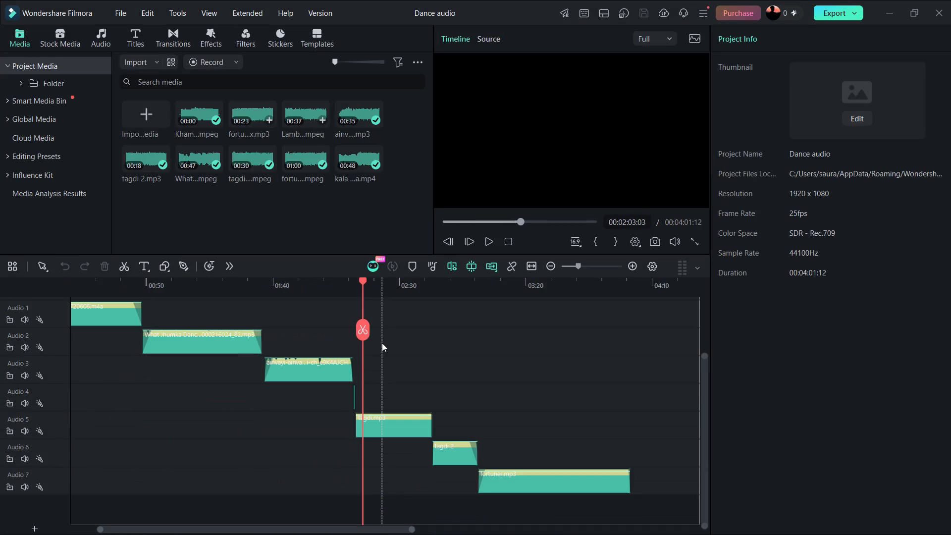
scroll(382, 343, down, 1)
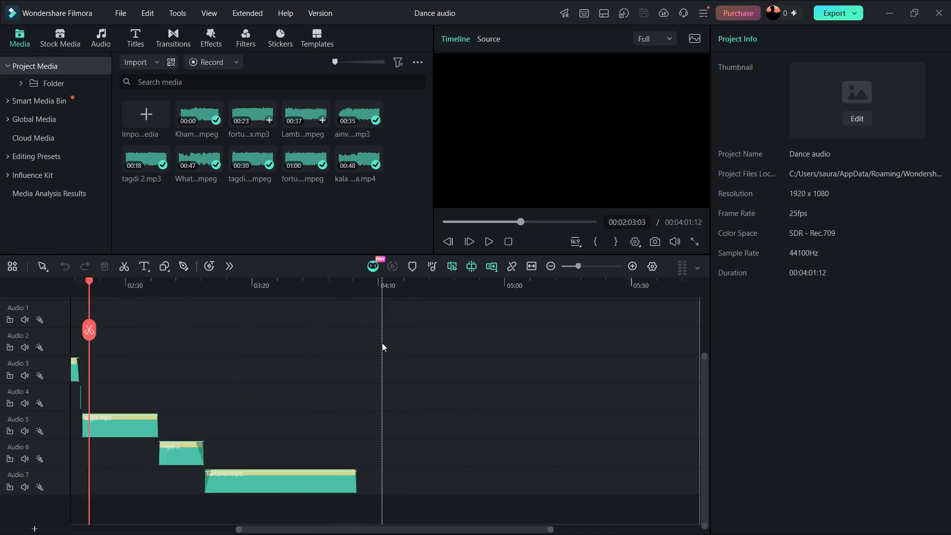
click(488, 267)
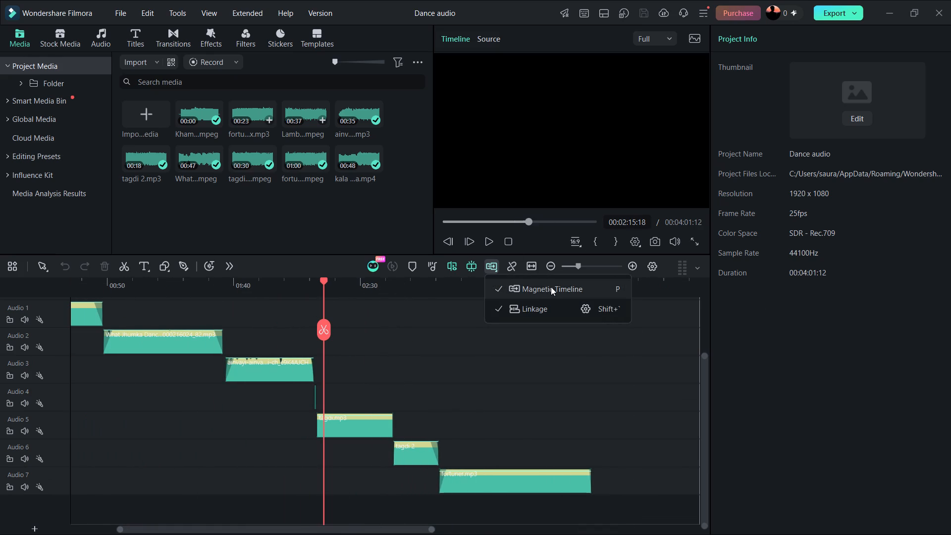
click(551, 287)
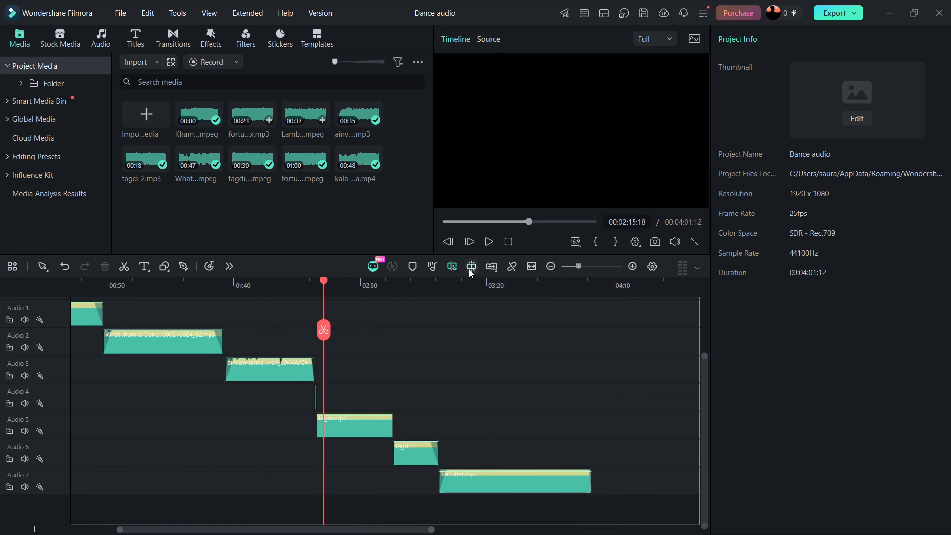
Turn off the timeline toggle directly beside the Magnetic Timeline one.
click(469, 269)
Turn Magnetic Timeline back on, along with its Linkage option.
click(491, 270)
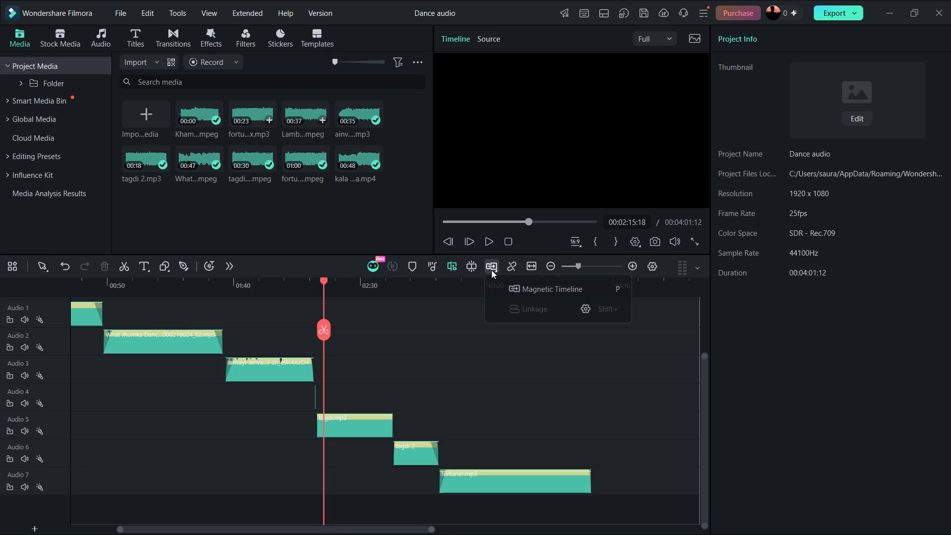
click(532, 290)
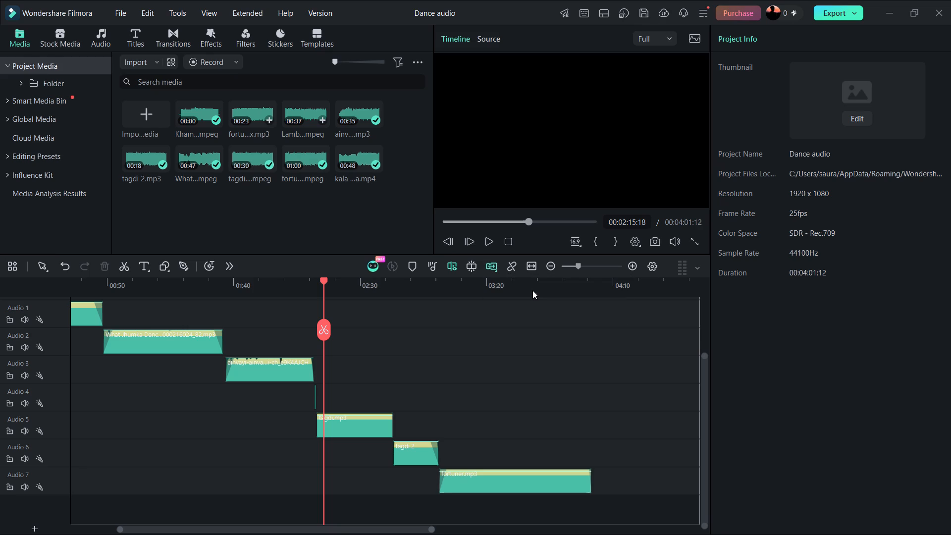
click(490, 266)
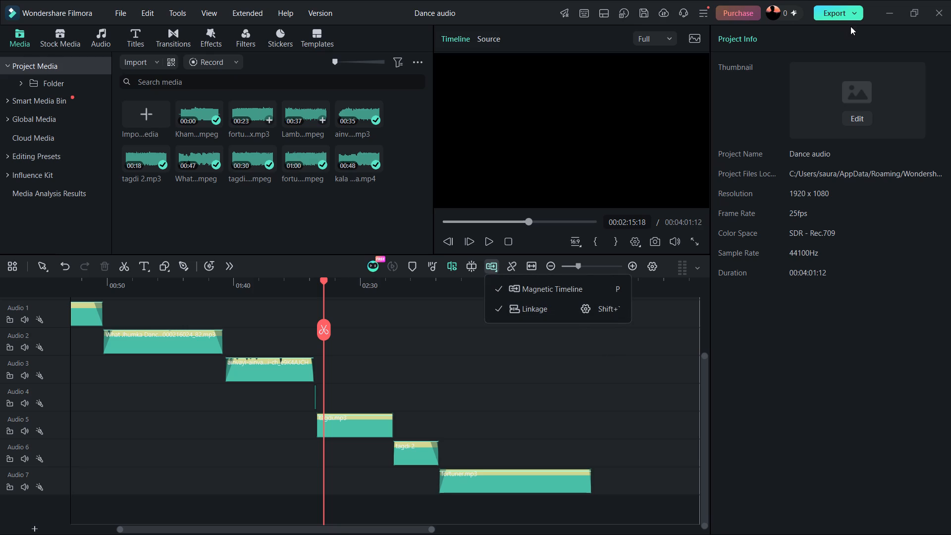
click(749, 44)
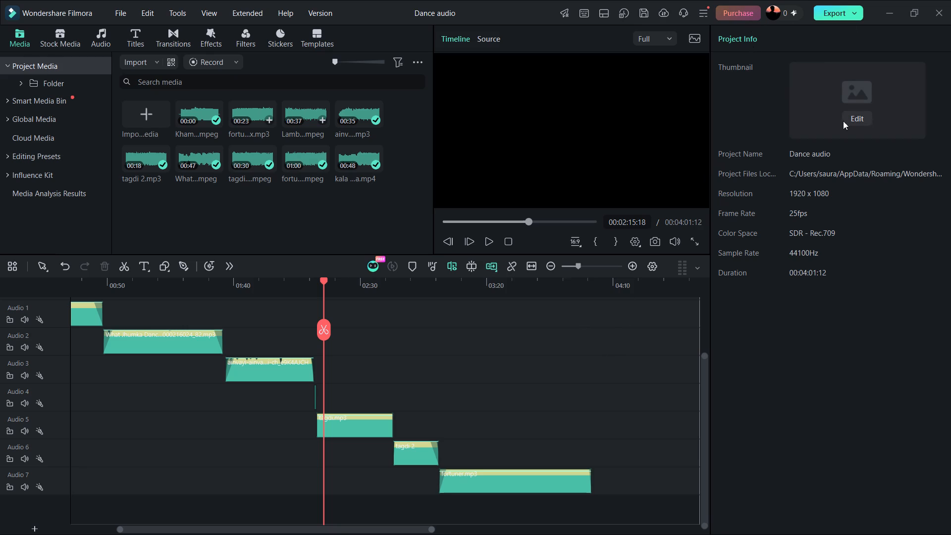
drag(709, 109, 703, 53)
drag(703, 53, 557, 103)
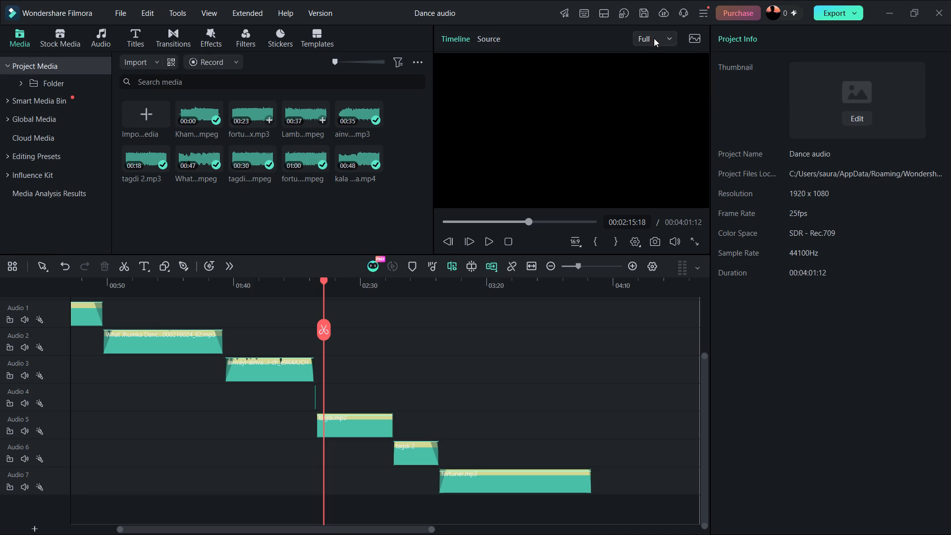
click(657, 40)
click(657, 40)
Import the kurchi madthapetti MPEG file from the songg folder in Downloads into the project media.
click(150, 113)
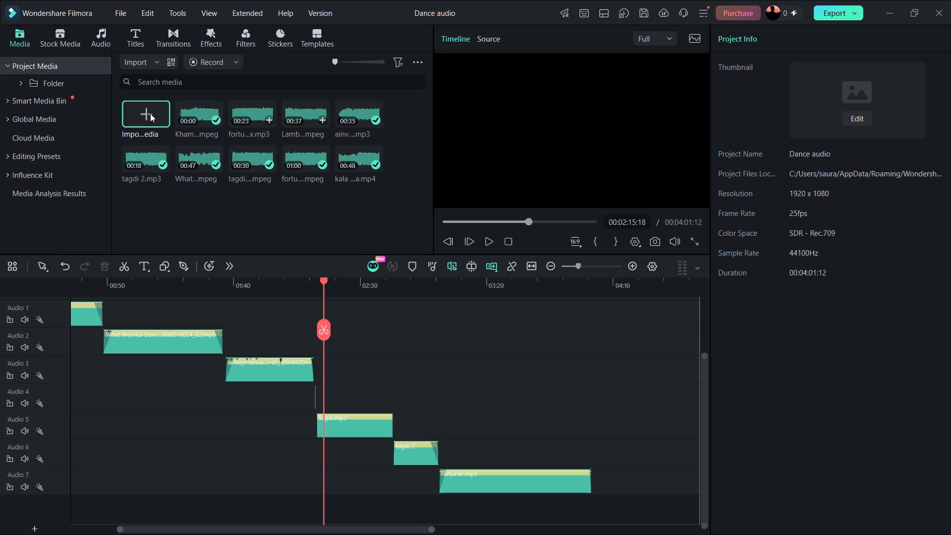
click(184, 113)
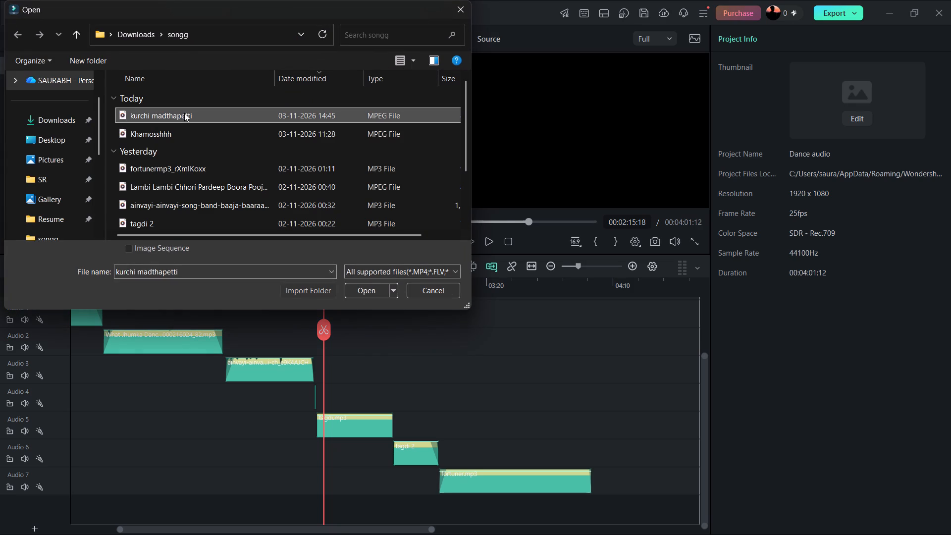
key(Return)
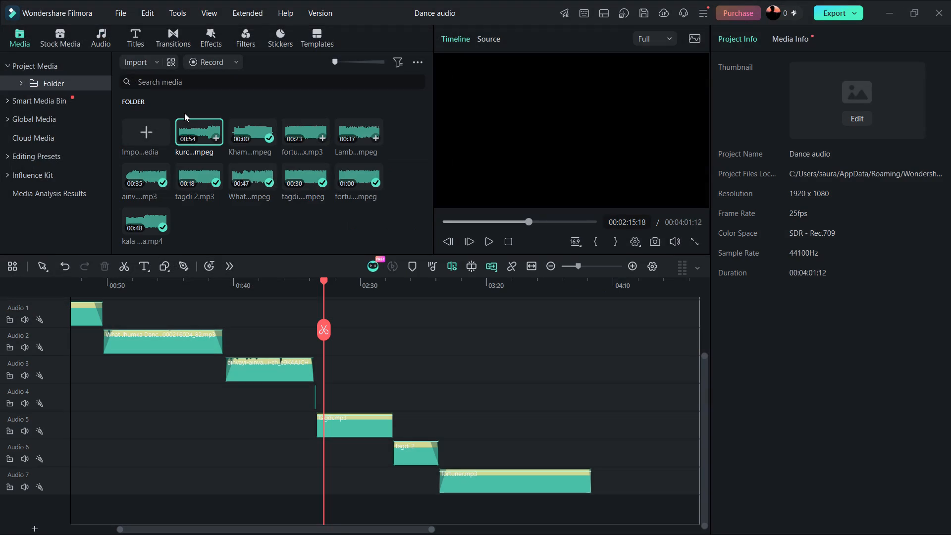
Place the kurchi madthapetti clip on a new Audio 8 track, starting right after fortuner.mp3 at about 00:04:01:16.
drag(192, 131, 289, 196)
drag(289, 196, 600, 498)
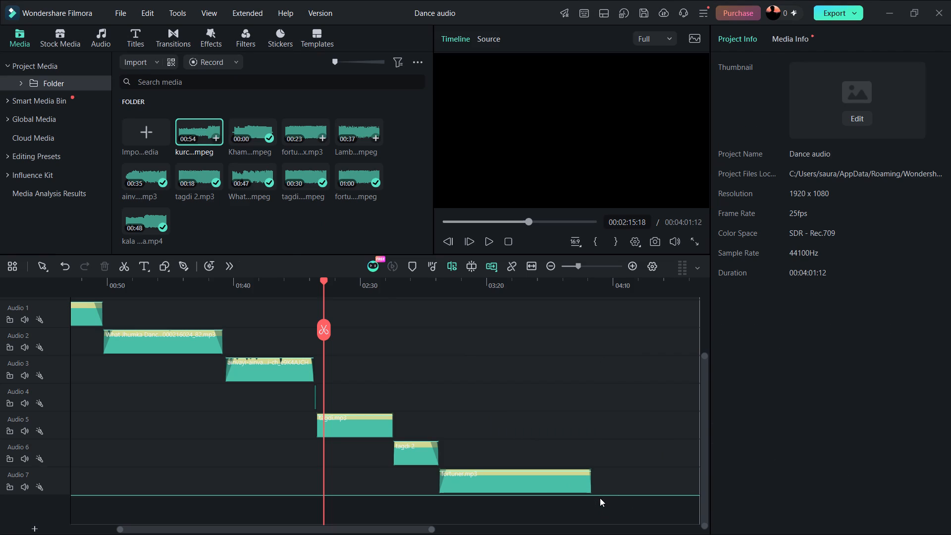
scroll(600, 498, down, 1)
drag(621, 481, 611, 479)
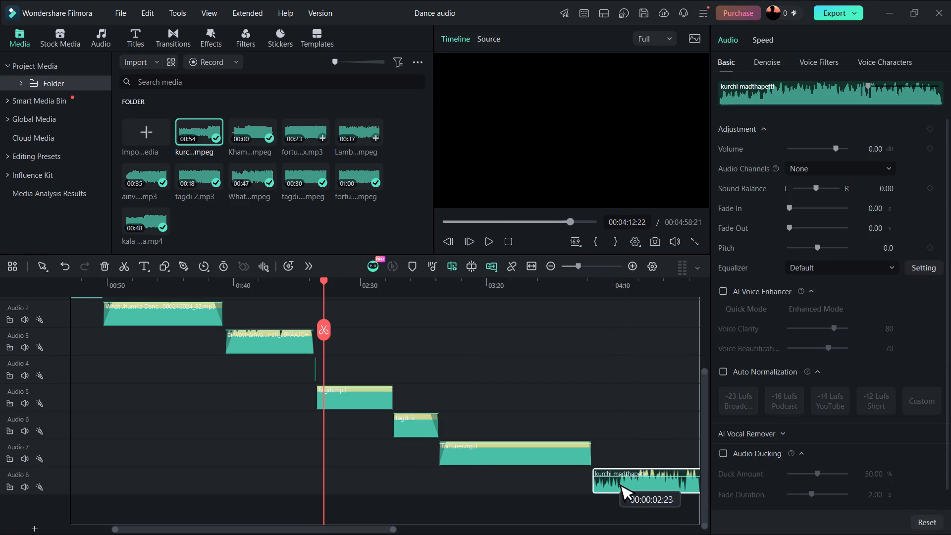
drag(611, 479, 613, 479)
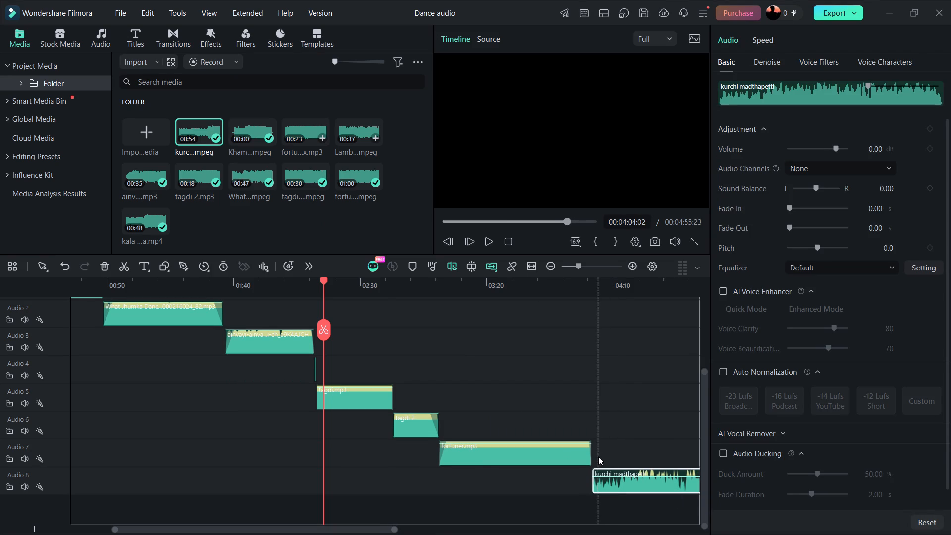
click(598, 456)
click(580, 455)
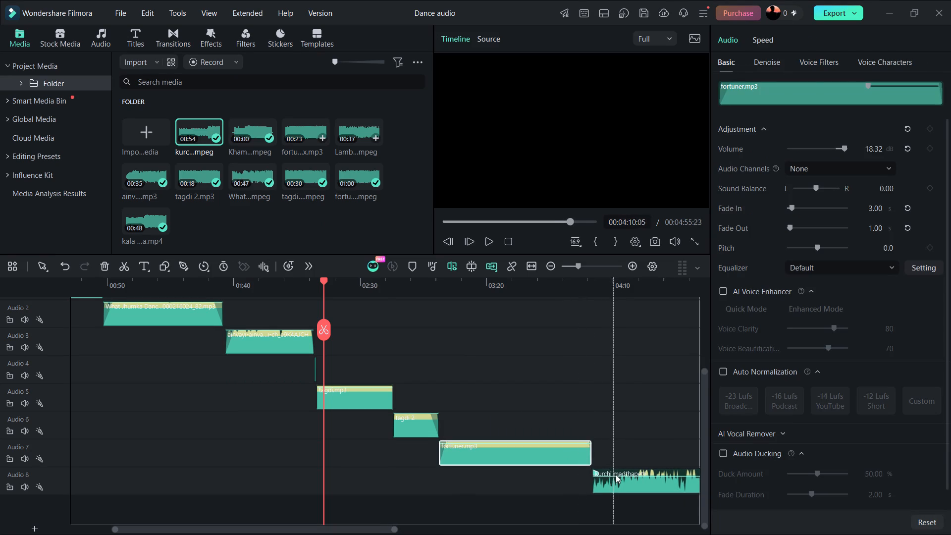
click(620, 481)
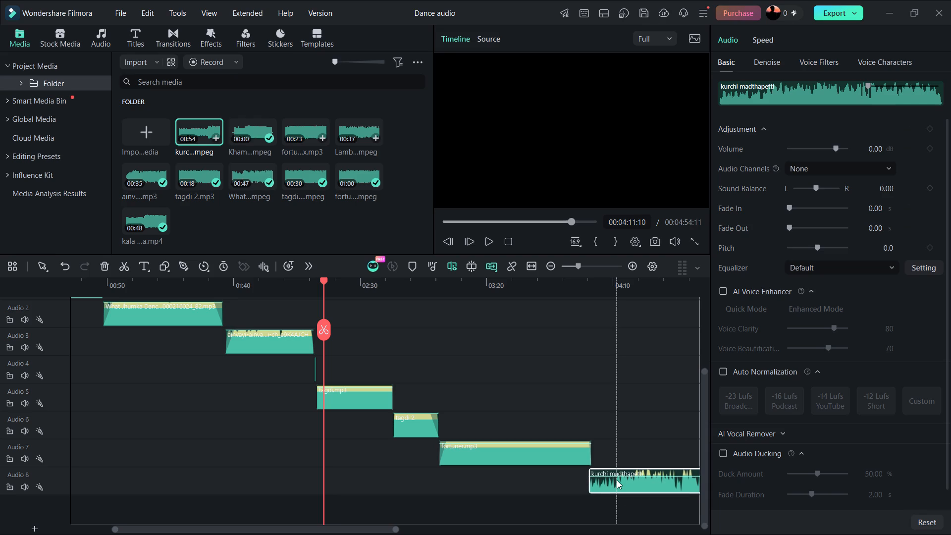
click(617, 480)
click(617, 480)
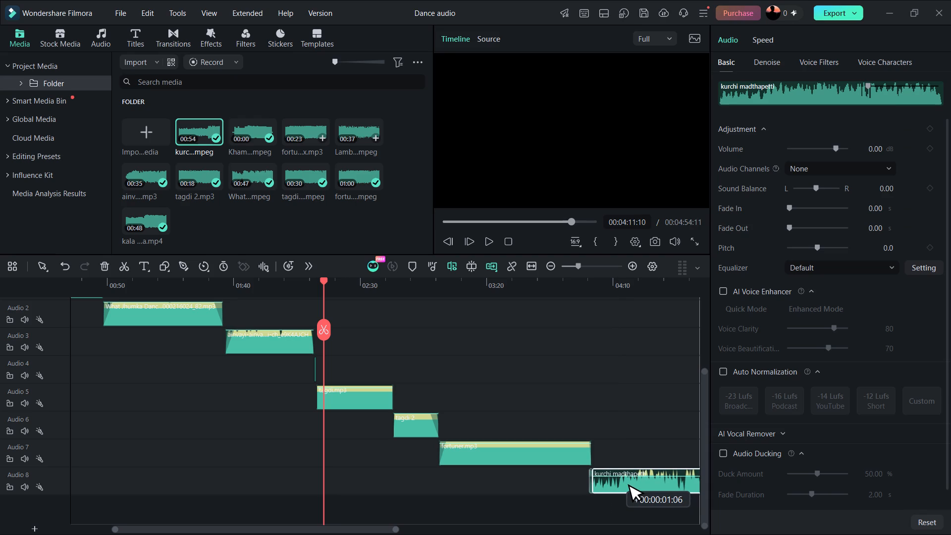
Look over the whole timeline from the first audio clip to the last to check the clip sequence.
scroll(603, 410, left, 1)
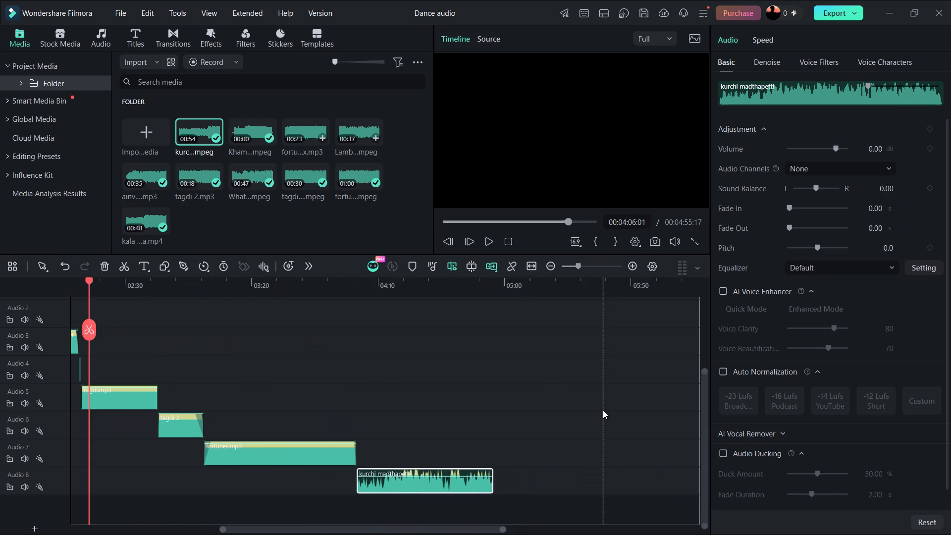
scroll(603, 410, left, 1)
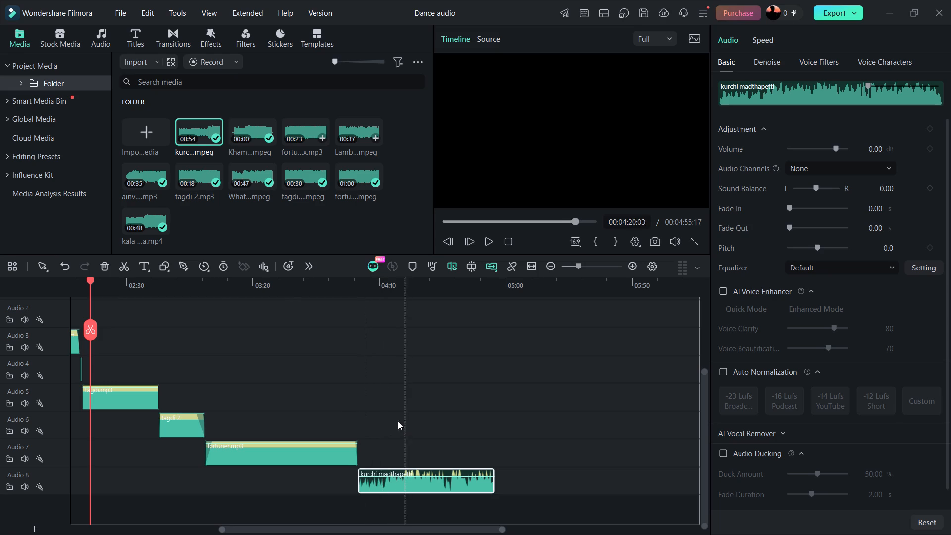
scroll(397, 419, right, 2)
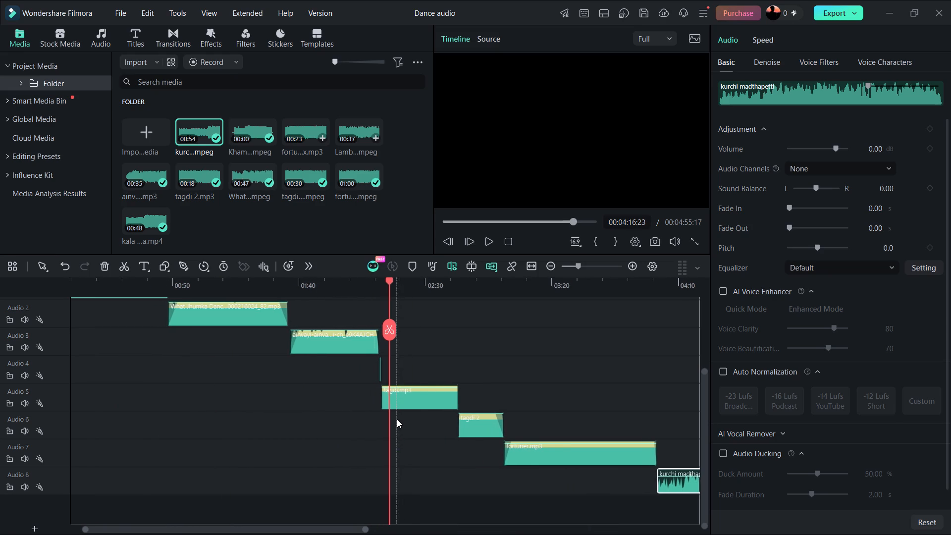
scroll(397, 419, right, 1)
scroll(397, 419, up, 1)
scroll(397, 419, right, 1)
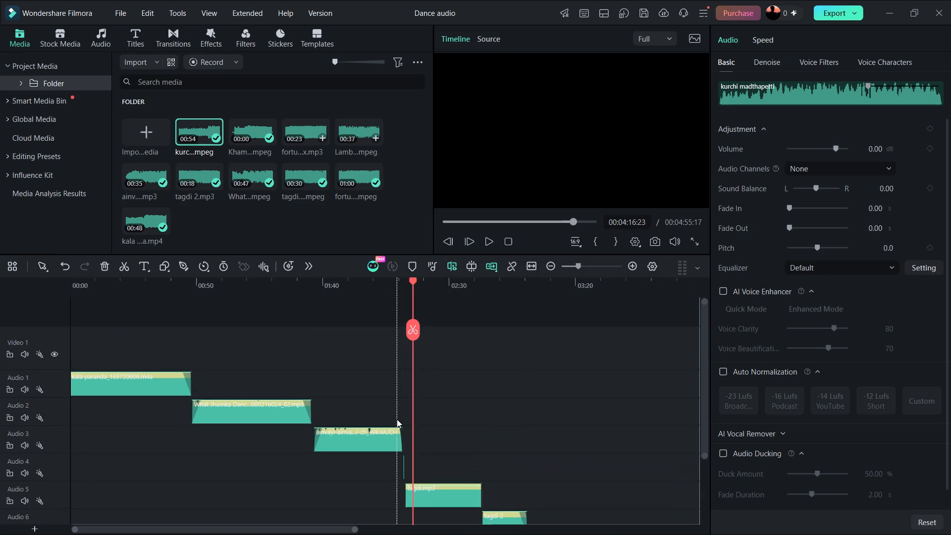
scroll(397, 419, right, 1)
scroll(397, 419, left, 1)
scroll(397, 419, down, 1)
scroll(397, 419, left, 1)
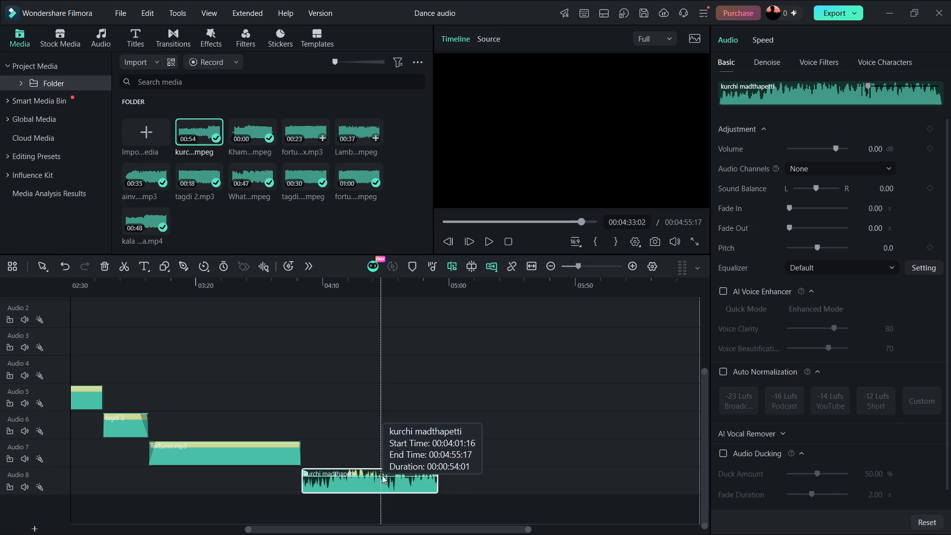
Raise the volume of the kurchi madthapetti clip on Audio 8 to 20 dB.
drag(384, 477, 388, 467)
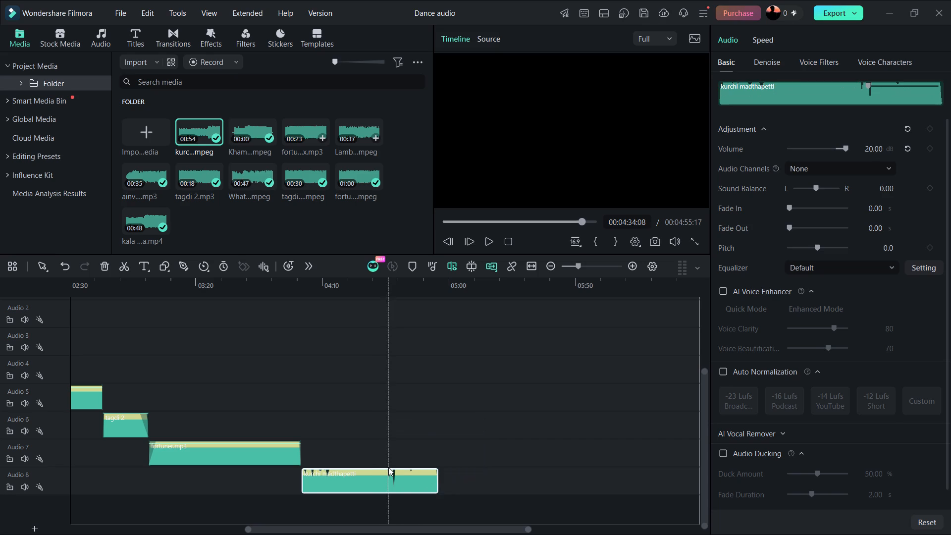
Set the fade out of the fortuner.mp3 clip on Audio 7 to 3.32 s.
click(288, 457)
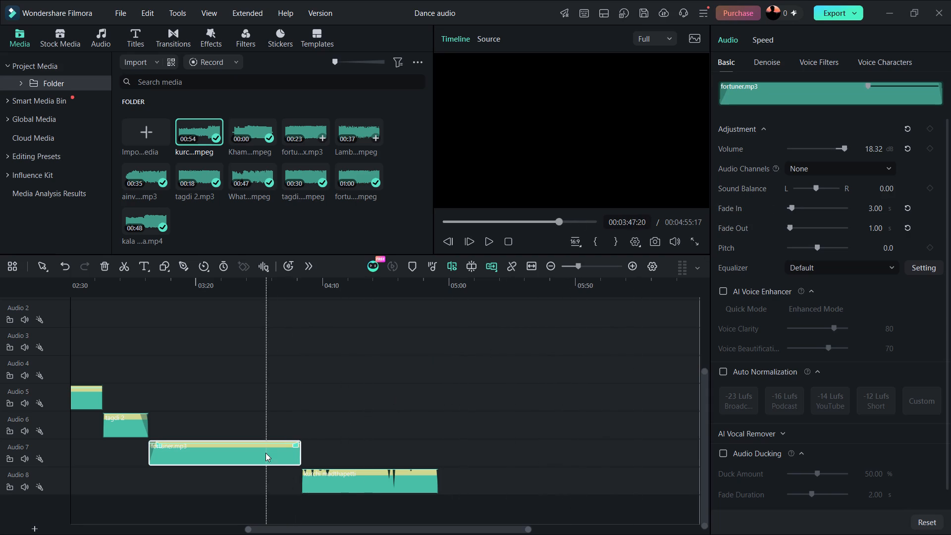
click(790, 228)
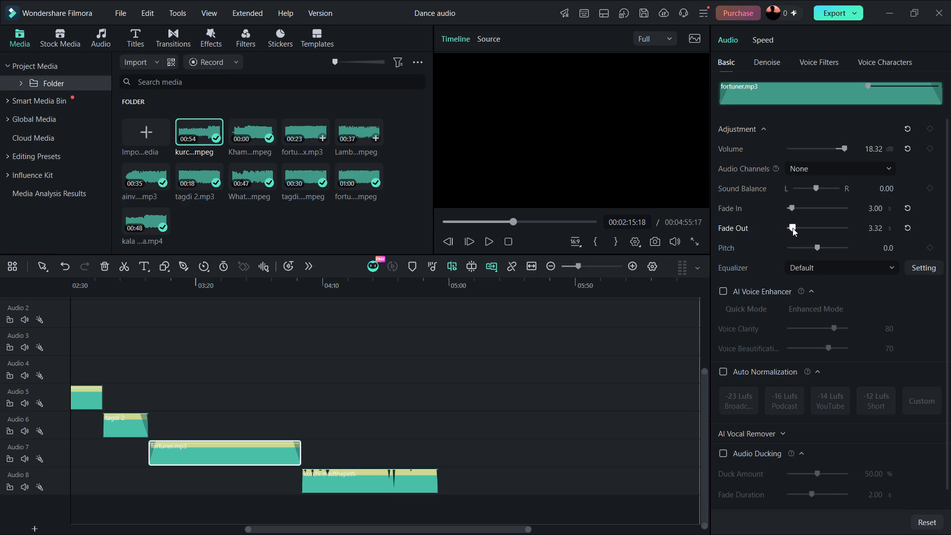
Set the fade in of the kurchi madthapetti clip on Audio 8 to 3.00 s and deselect the clip.
click(326, 479)
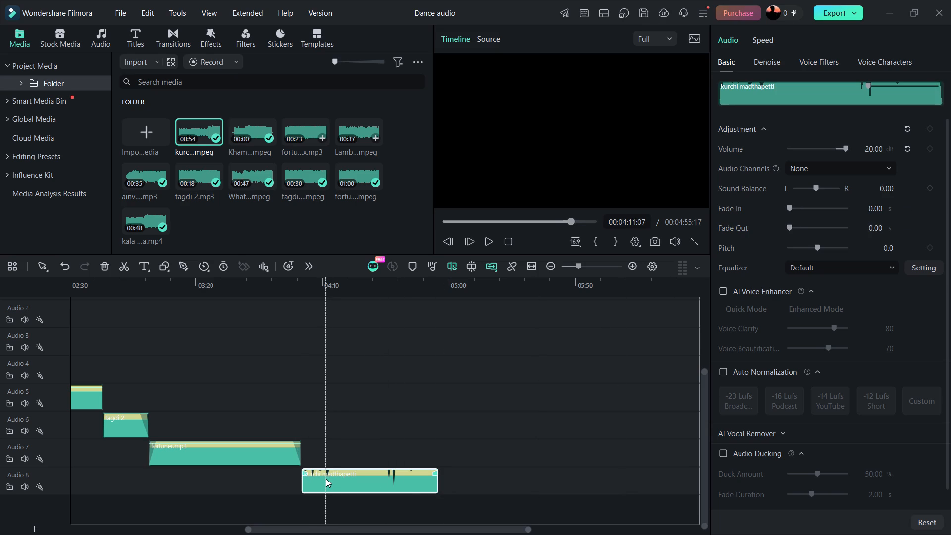
click(876, 212)
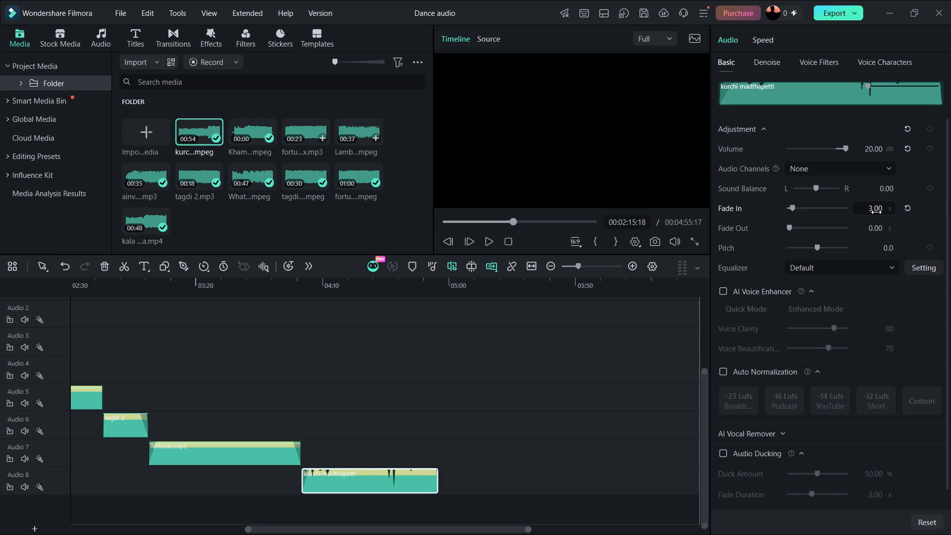
click(252, 376)
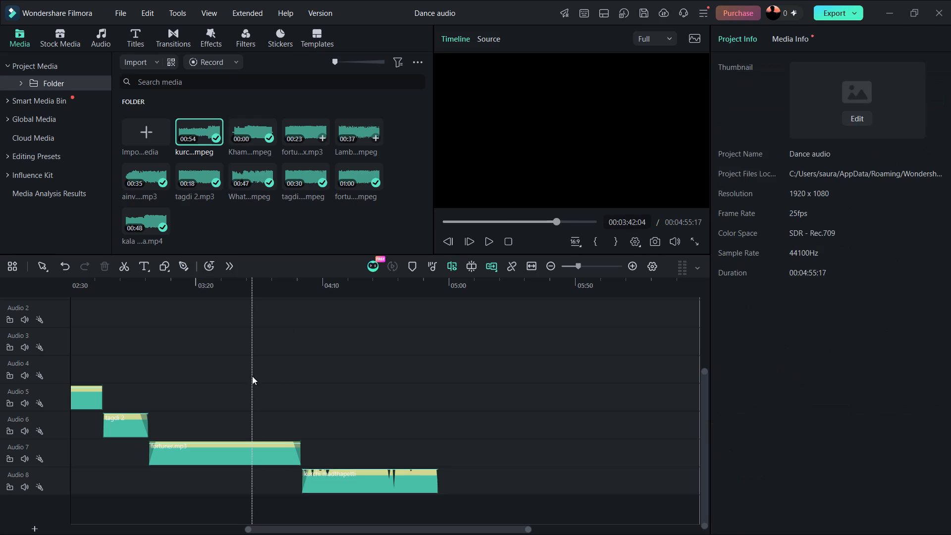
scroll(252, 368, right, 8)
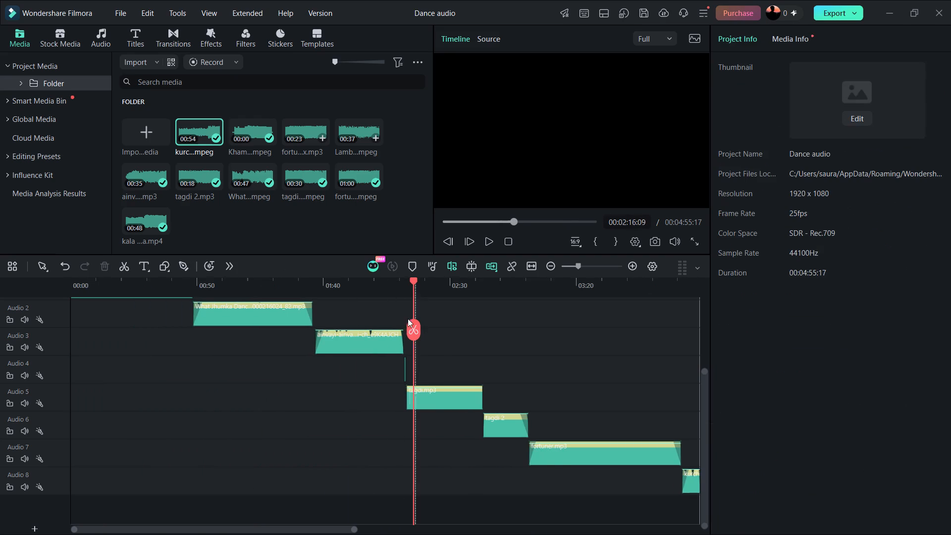
Play back the end of the fortuner.mp3 clip on Audio 7 from about 3:56 to check its fade out.
drag(412, 328, 460, 328)
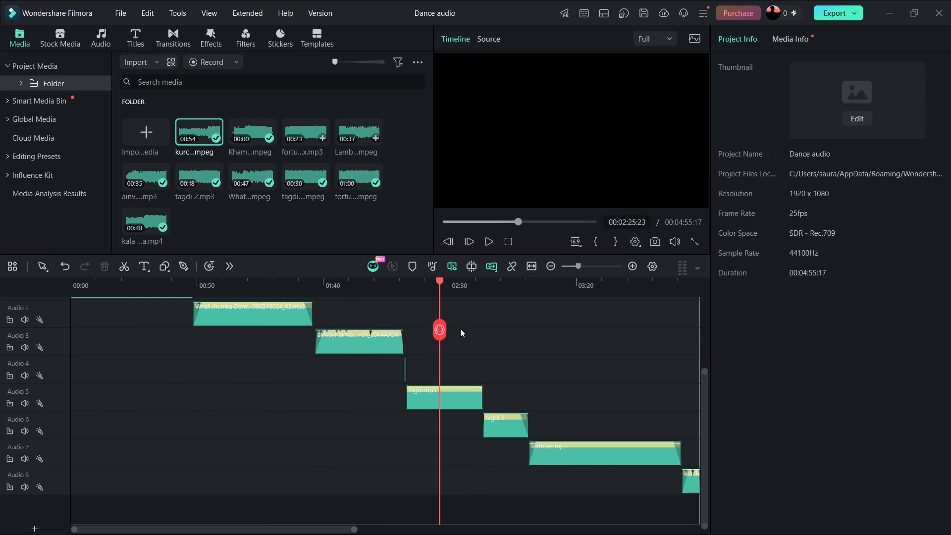
drag(460, 328, 632, 324)
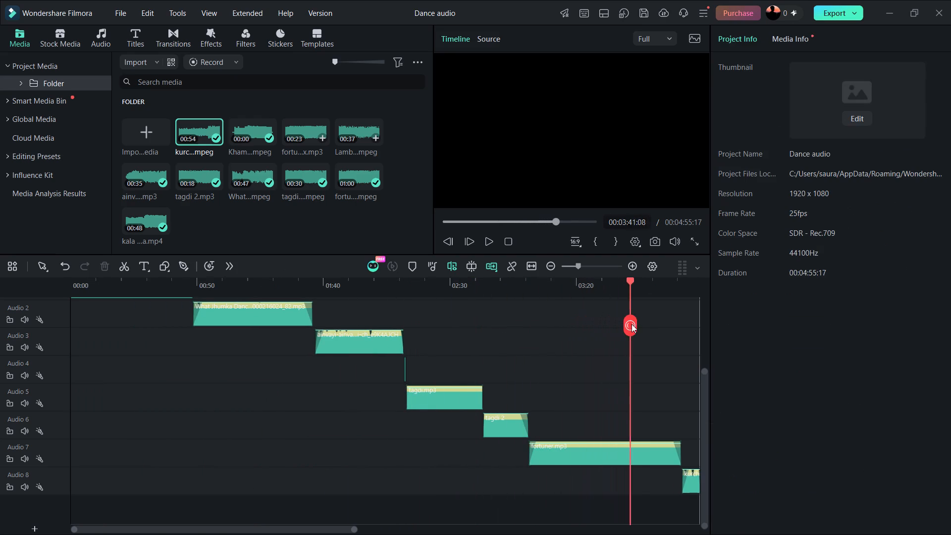
drag(632, 324, 669, 322)
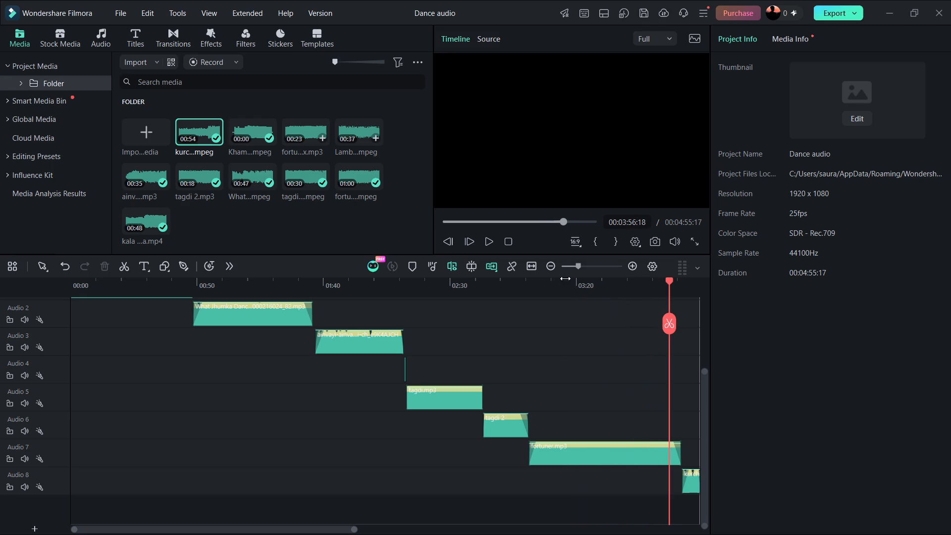
click(488, 242)
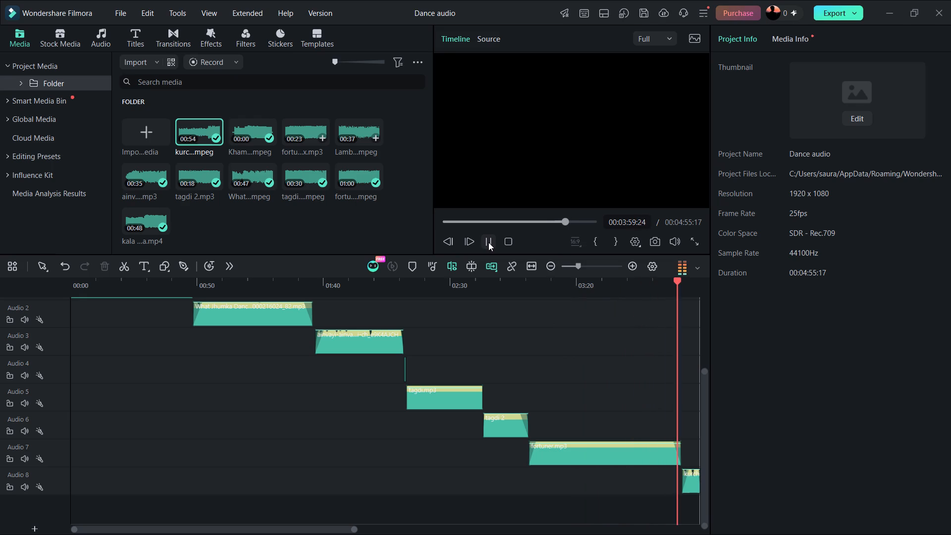
click(488, 242)
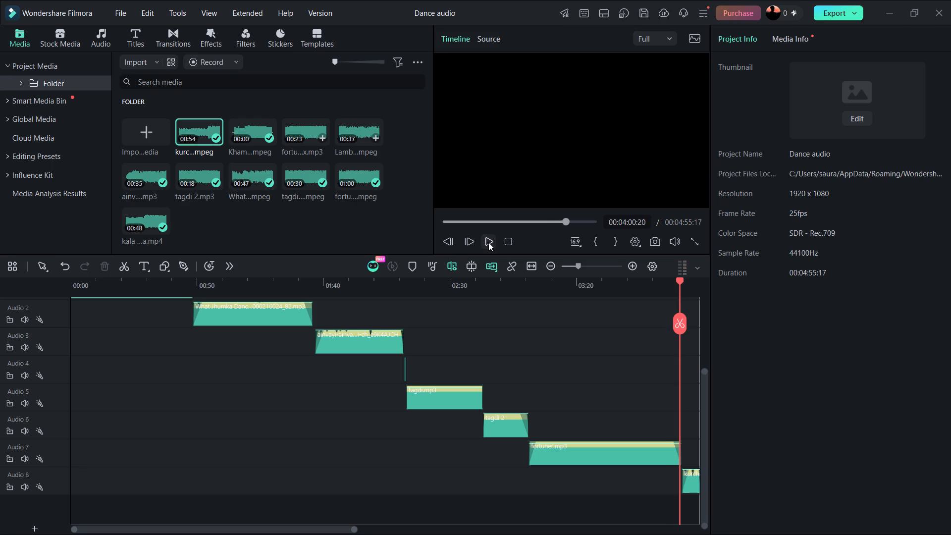
Switch the system sound output to the OnePlus Nord Buds 3r and return to the timeline.
key(ctrl+super+v)
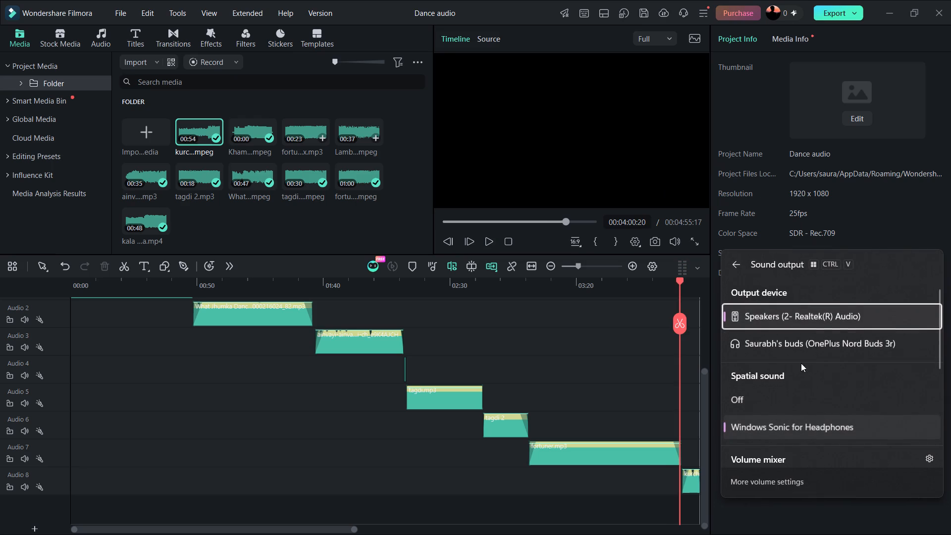
click(788, 344)
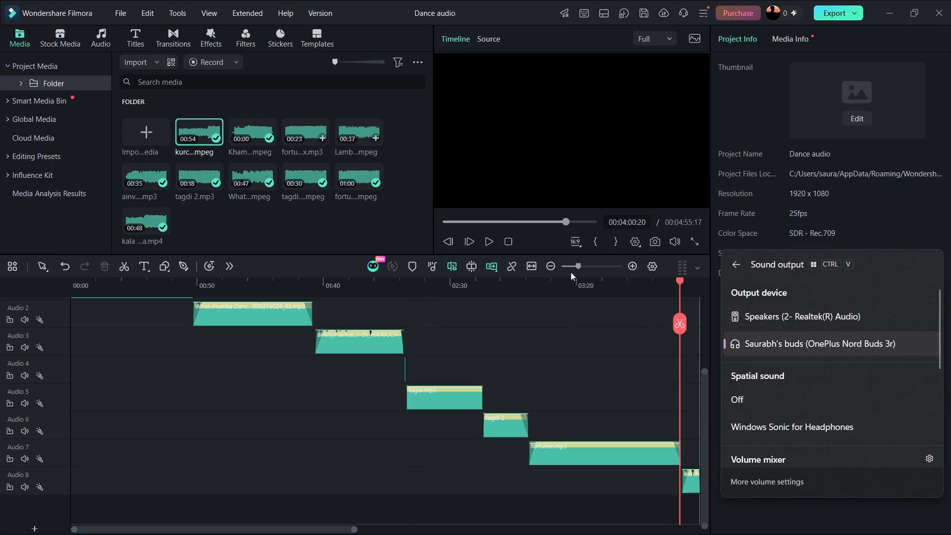
click(636, 309)
Play the transition from the fortuner.mp3 clip into the kurchi madthapetti clip, replaying from shortly before the join.
scroll(636, 309, left, 1)
key(space)
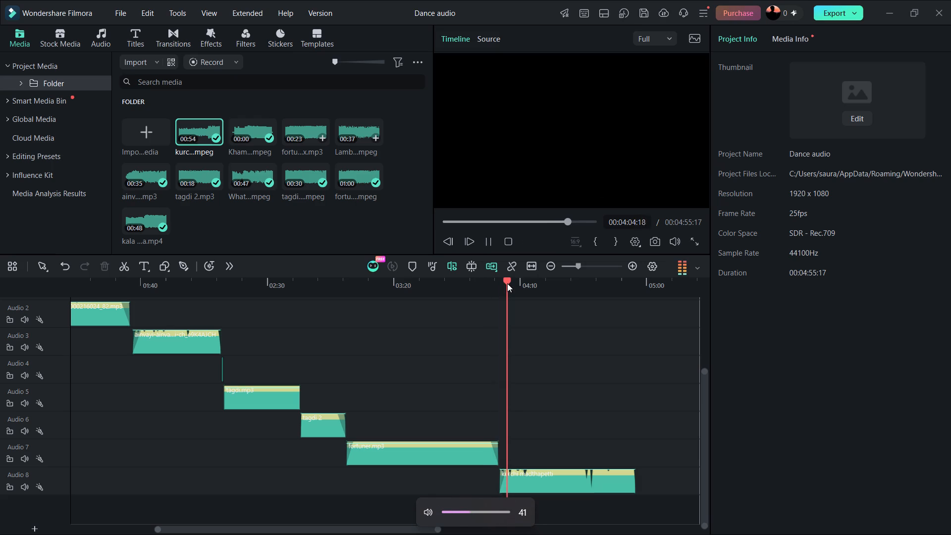
drag(507, 283, 475, 281)
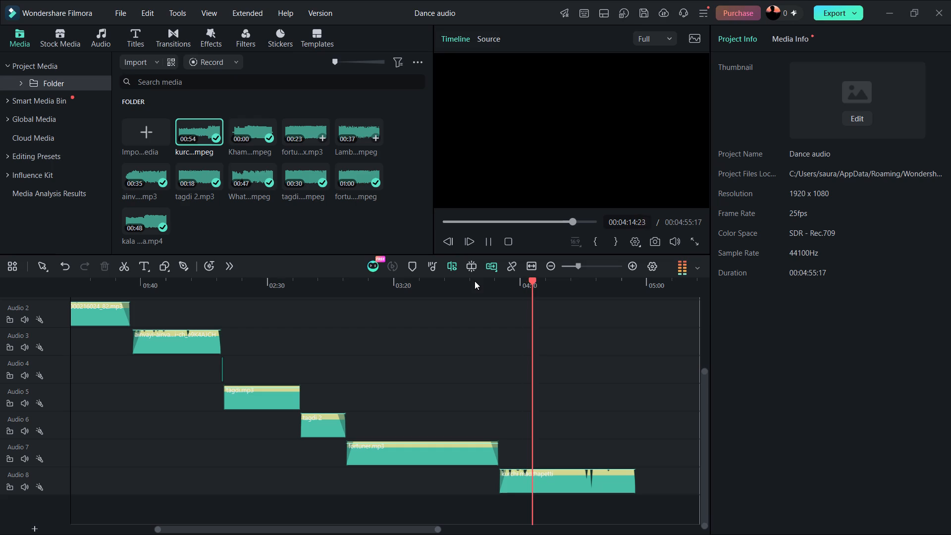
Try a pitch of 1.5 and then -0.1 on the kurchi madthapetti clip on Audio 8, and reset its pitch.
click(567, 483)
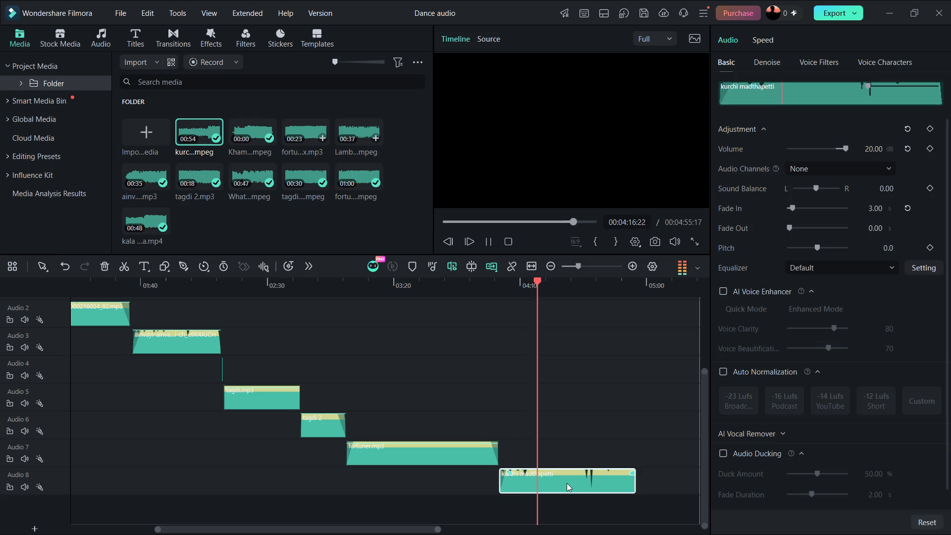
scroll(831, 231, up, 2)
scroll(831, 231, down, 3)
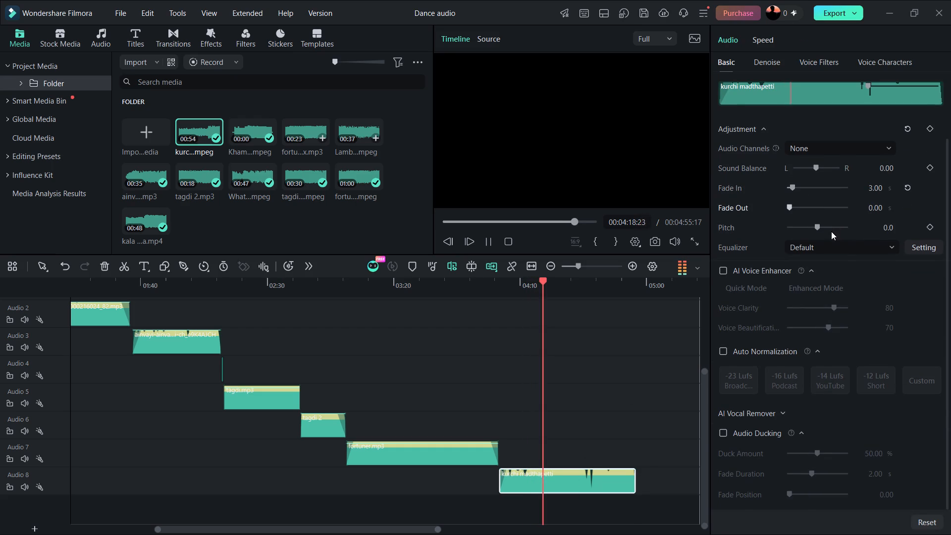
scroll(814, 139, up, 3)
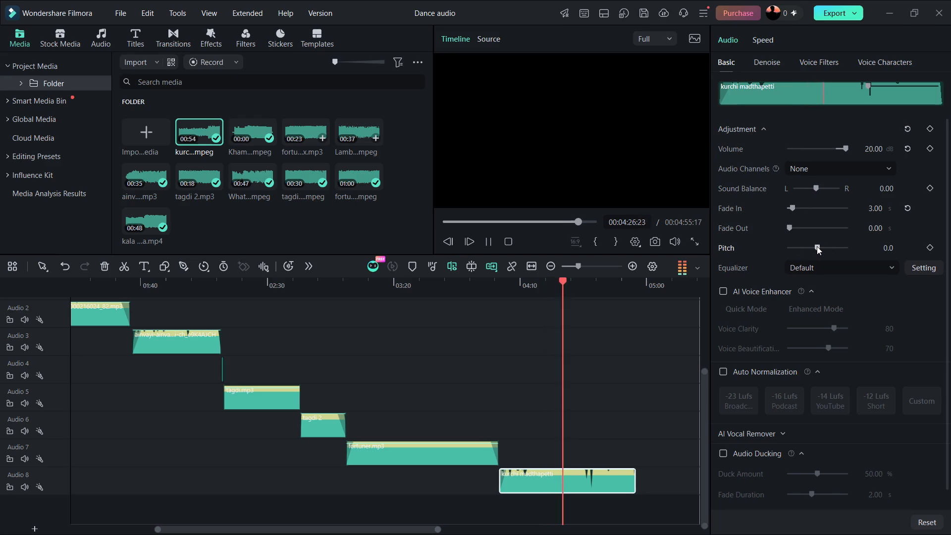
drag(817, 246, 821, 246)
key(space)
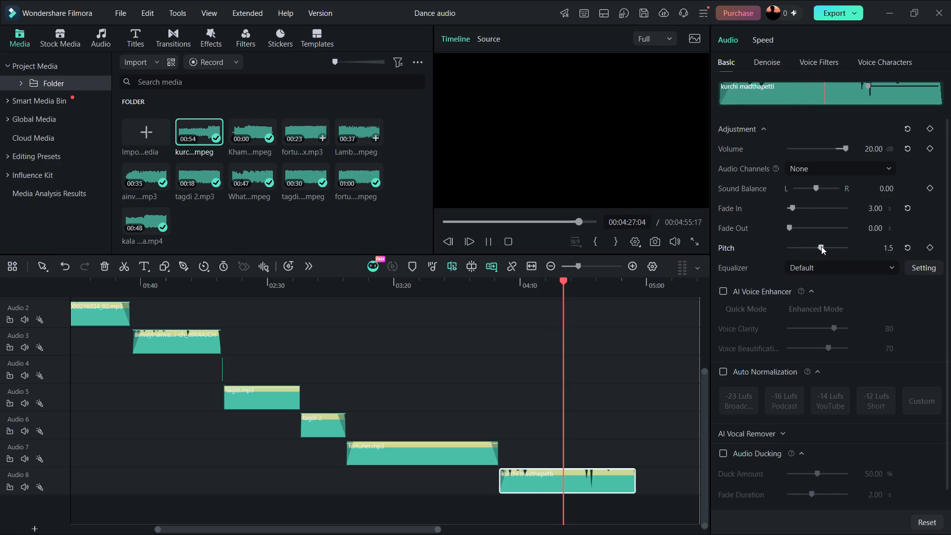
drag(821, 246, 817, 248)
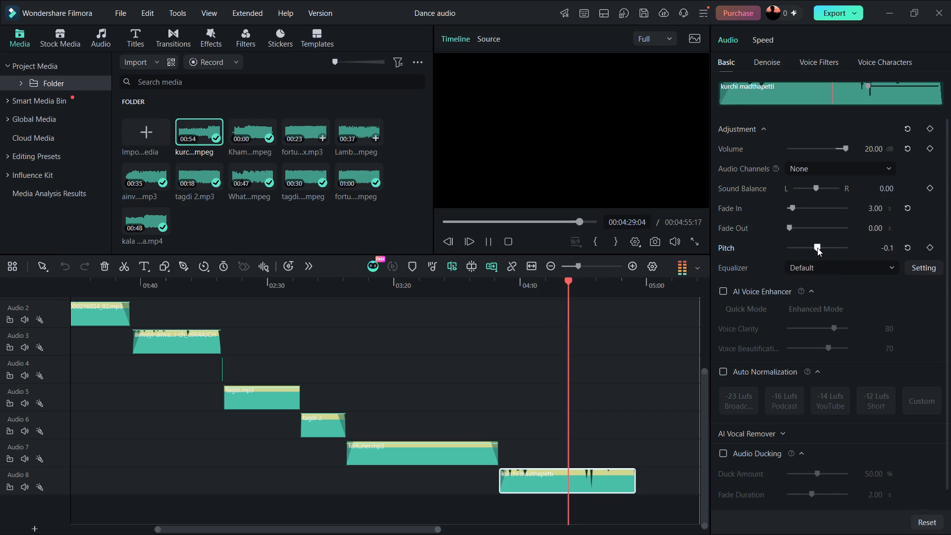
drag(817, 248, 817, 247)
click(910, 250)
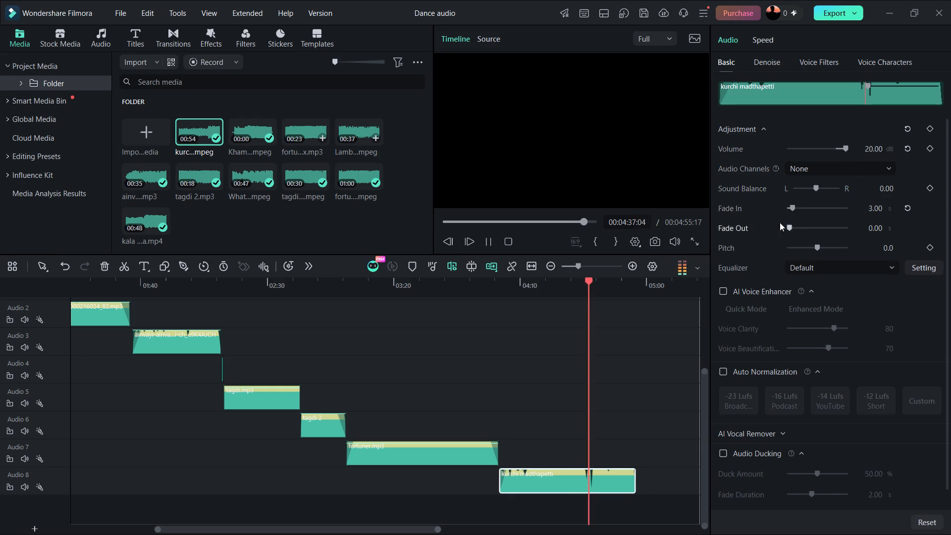
Listen to the rest of the kurchi madthapetti clip on Audio 8 through to its end.
scroll(829, 176, up, 1)
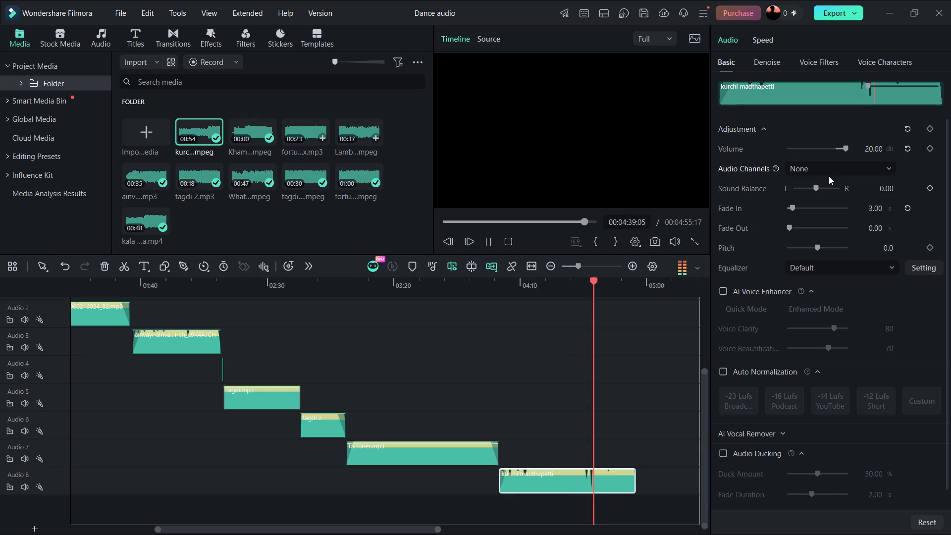
scroll(829, 176, up, 1)
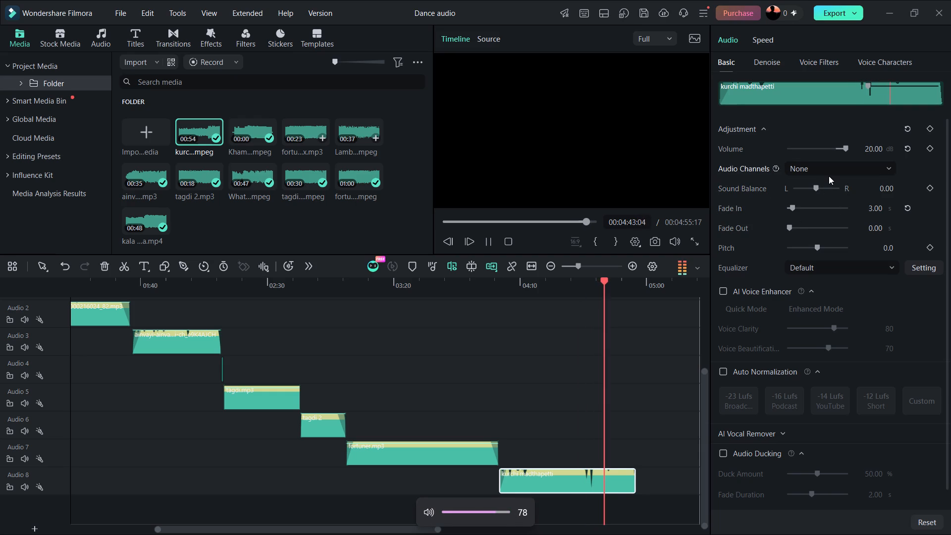
scroll(829, 176, up, 1)
scroll(829, 176, down, 1)
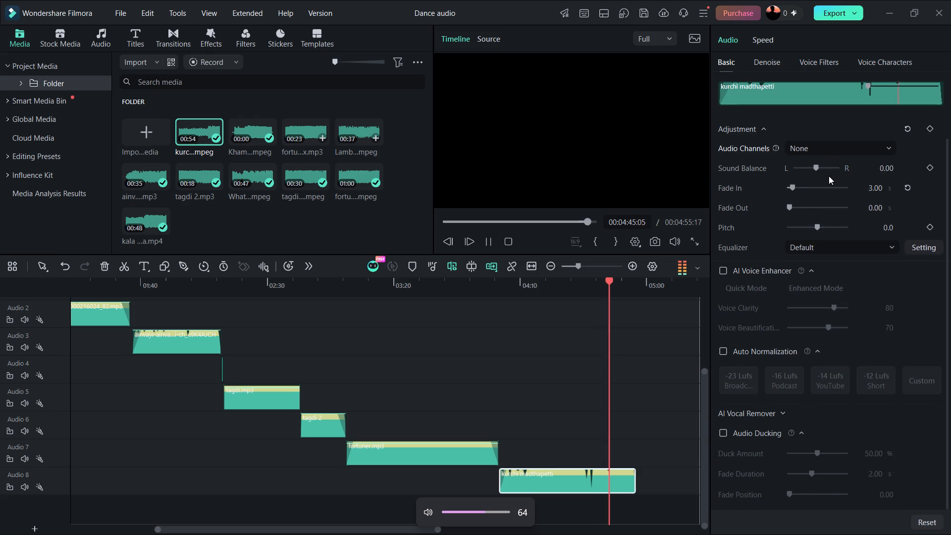
scroll(829, 176, down, 1)
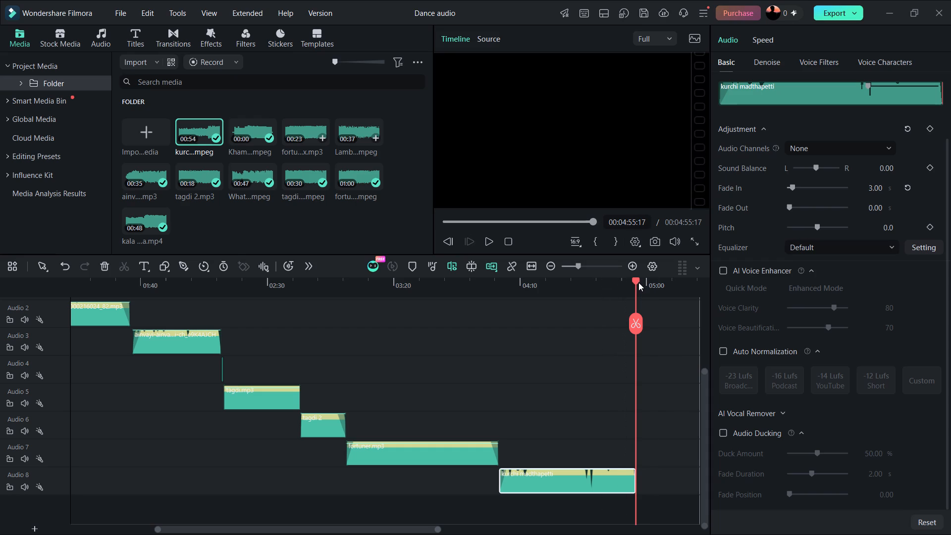
Play the medley from the beginning of the timeline to review the clips starting with Audio 1.
drag(635, 279, 0, 102)
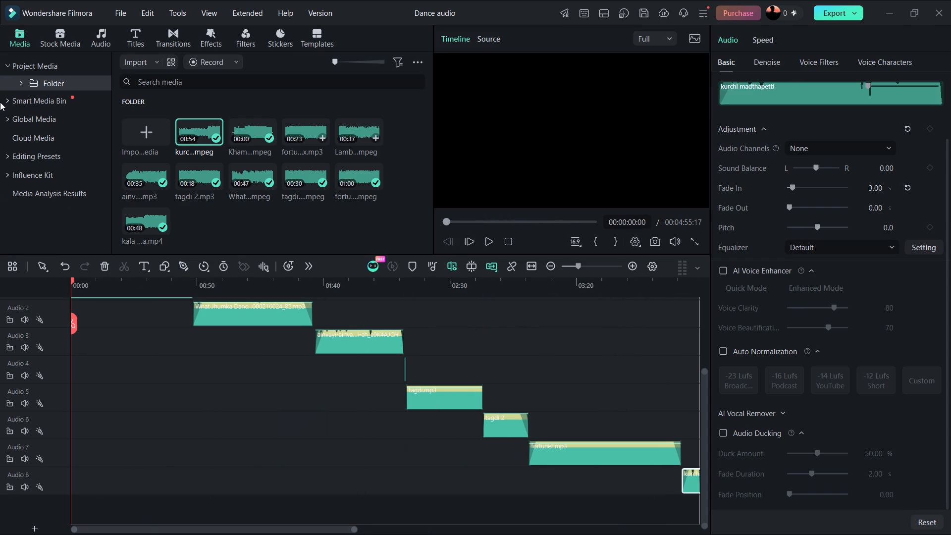
key(space)
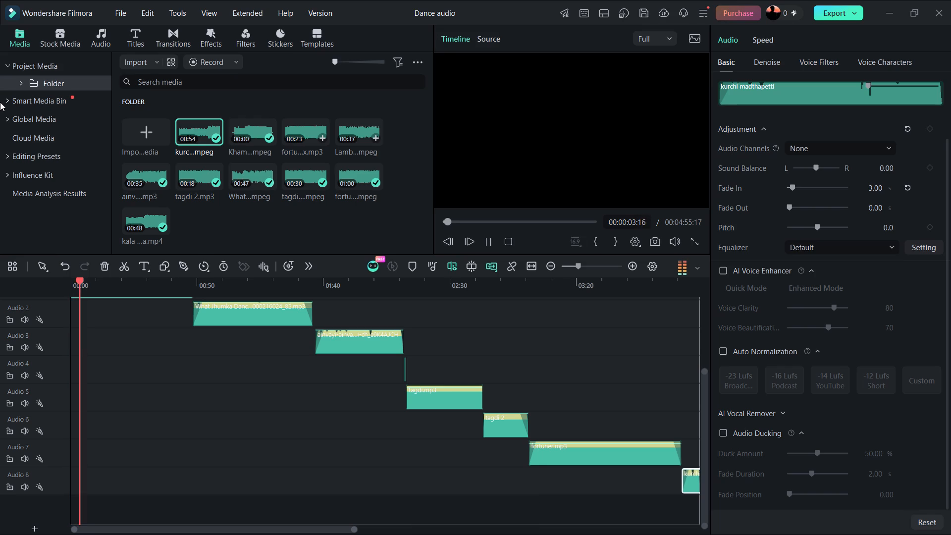
scroll(0, 102, up, 1)
scroll(269, 325, up, 1)
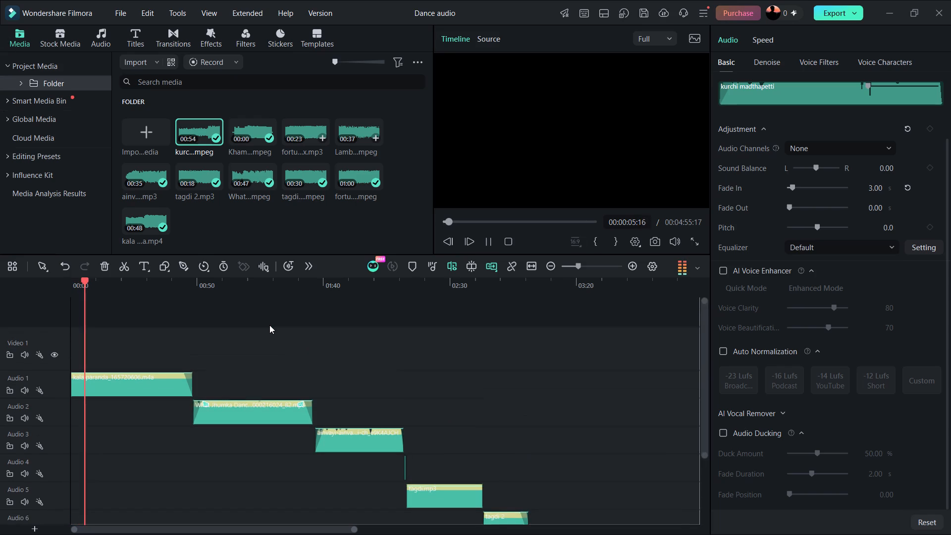
scroll(269, 325, up, 2)
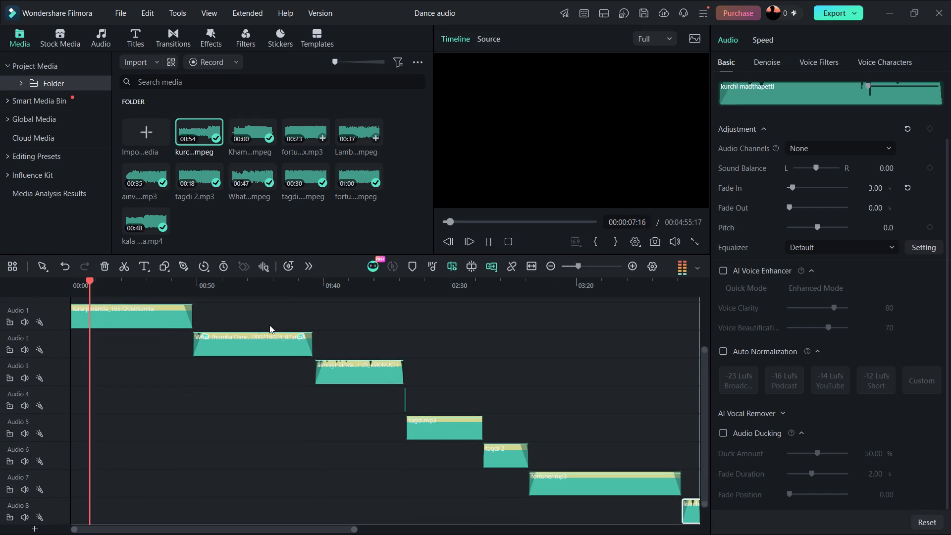
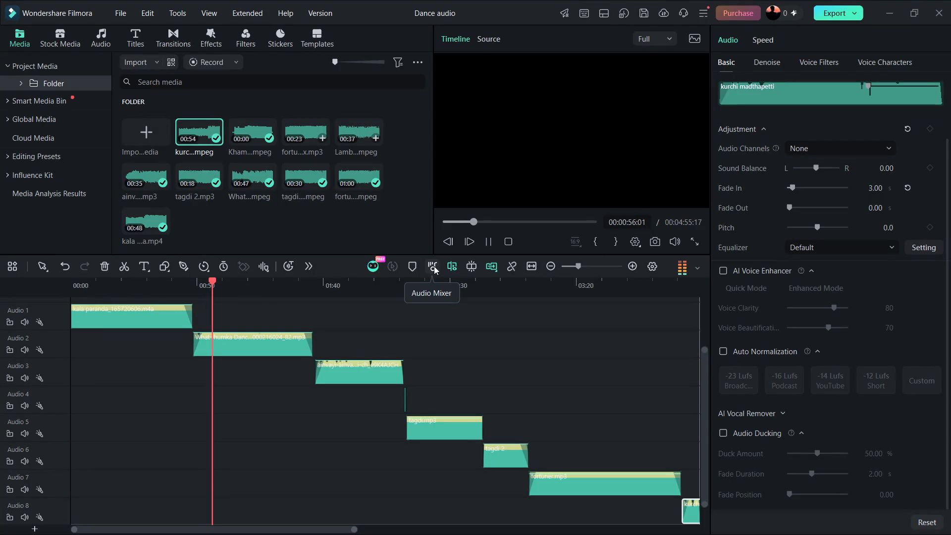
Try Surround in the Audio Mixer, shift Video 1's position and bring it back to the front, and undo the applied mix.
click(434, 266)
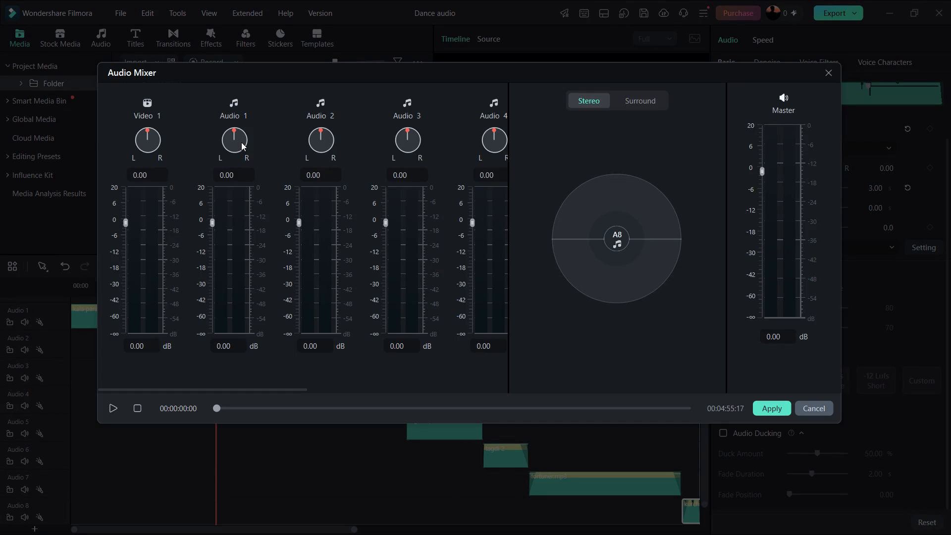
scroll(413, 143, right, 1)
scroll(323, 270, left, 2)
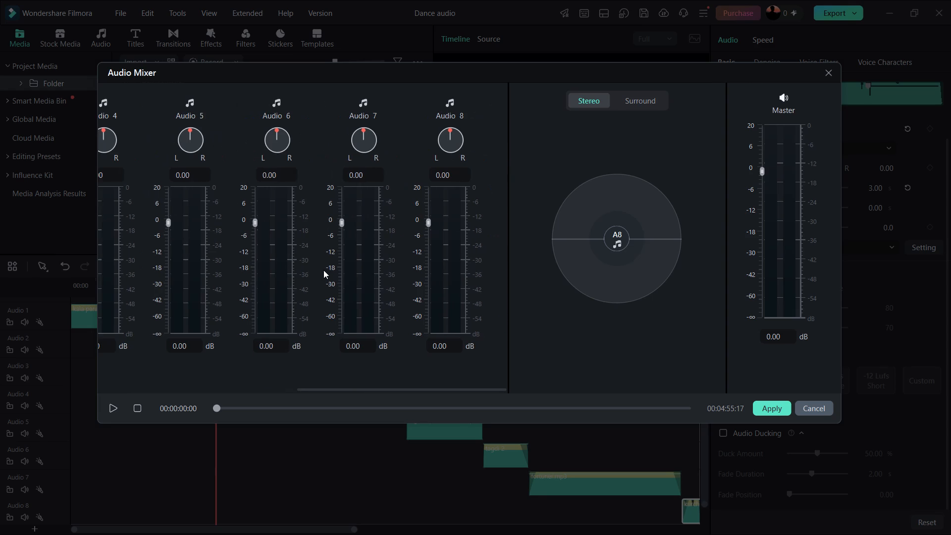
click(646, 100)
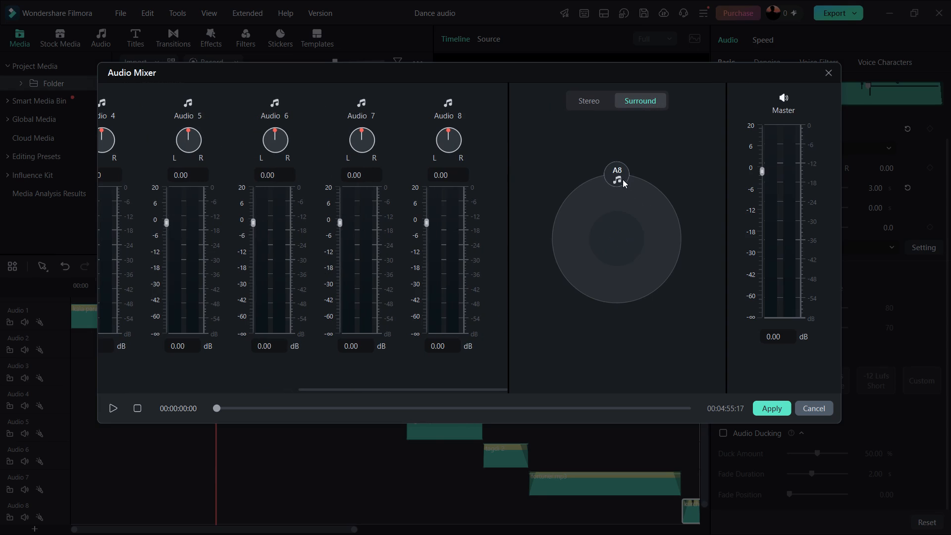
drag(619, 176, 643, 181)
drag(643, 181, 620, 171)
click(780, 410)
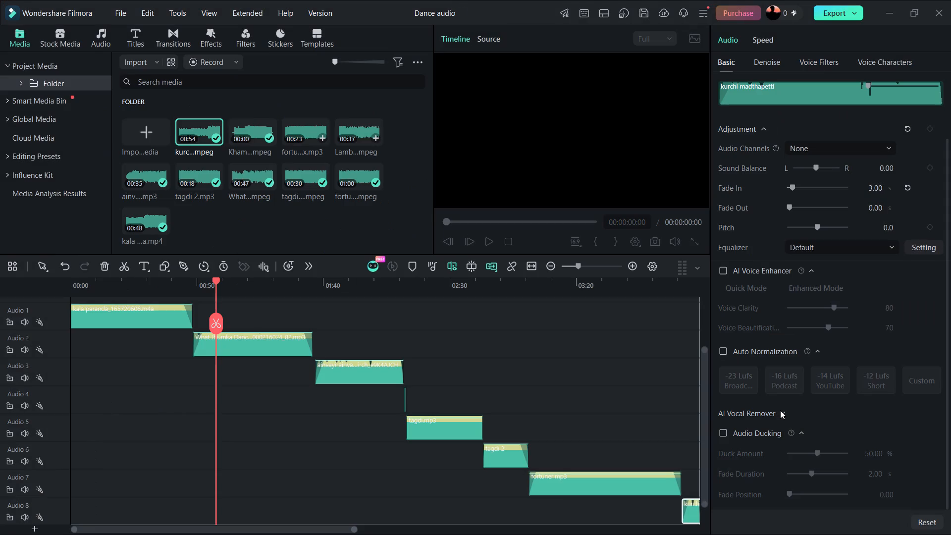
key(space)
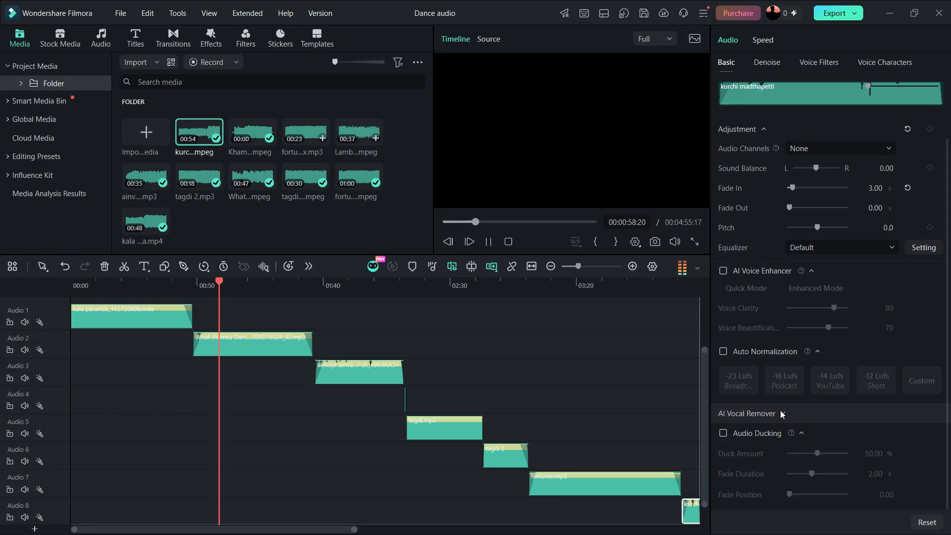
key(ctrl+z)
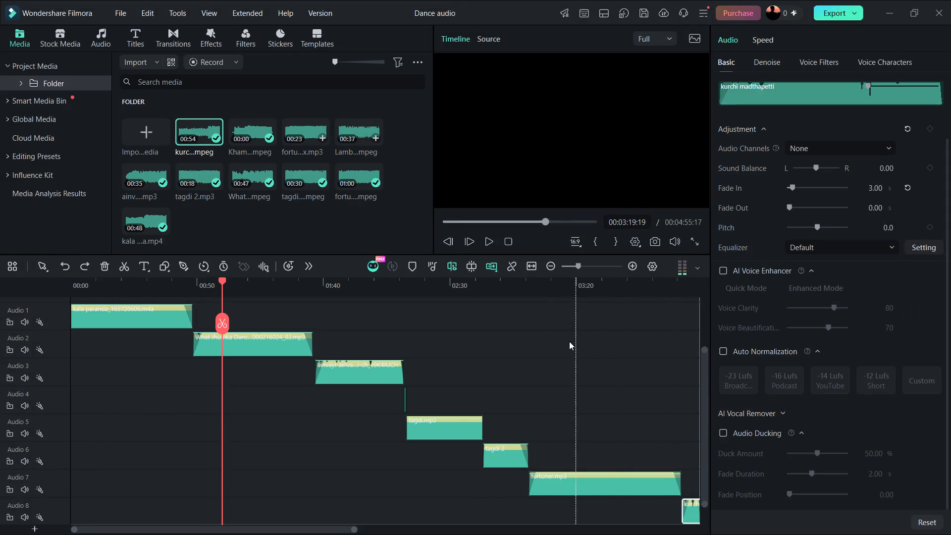
Set the Audio Mixer to Surround again, reposition Video 1 and return it to the front centre, and apply the mix.
click(430, 267)
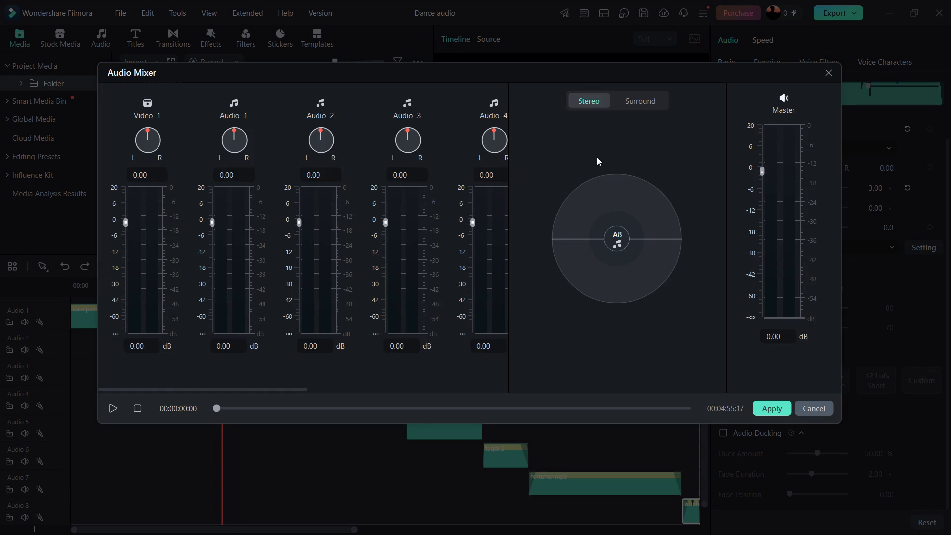
click(642, 108)
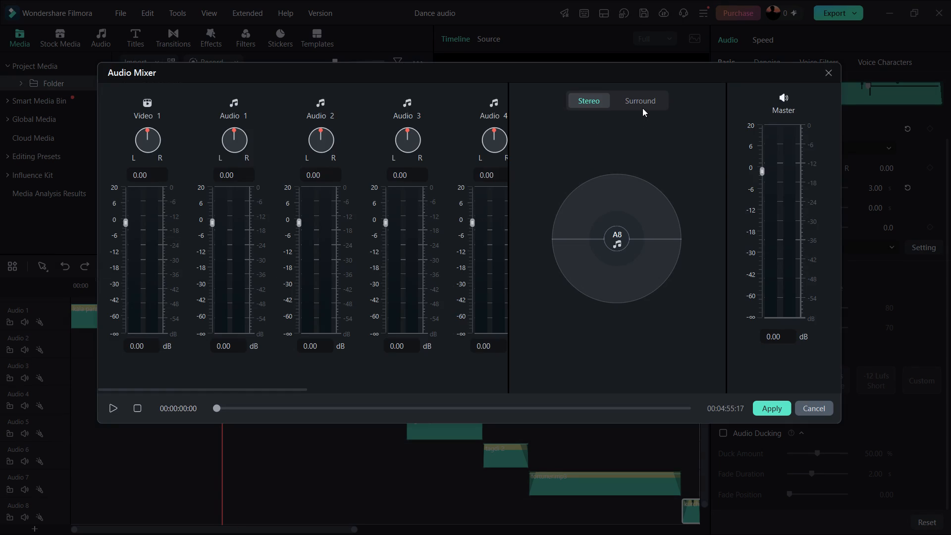
click(642, 103)
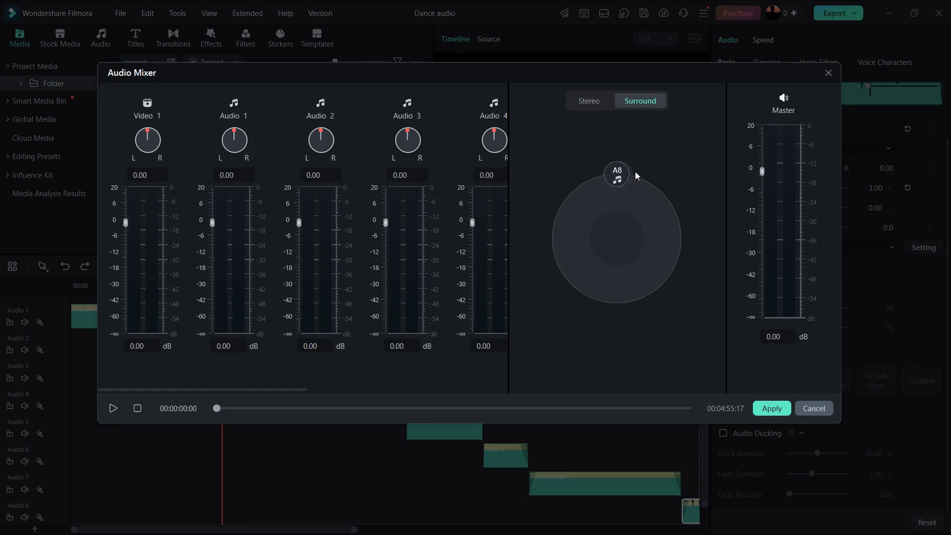
click(629, 171)
drag(630, 172, 621, 171)
drag(621, 171, 610, 168)
drag(610, 168, 617, 170)
drag(617, 170, 803, 362)
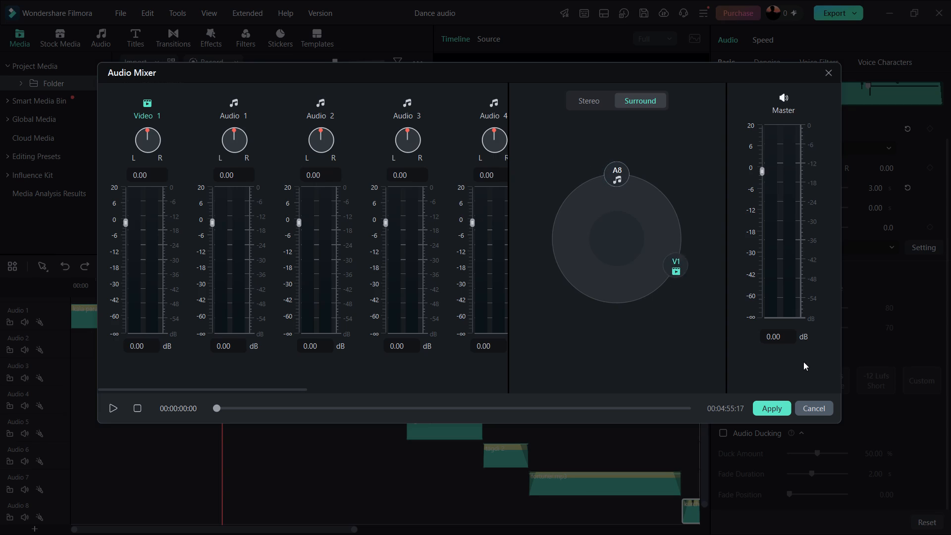
drag(803, 362, 614, 174)
drag(614, 174, 616, 174)
drag(616, 174, 616, 174)
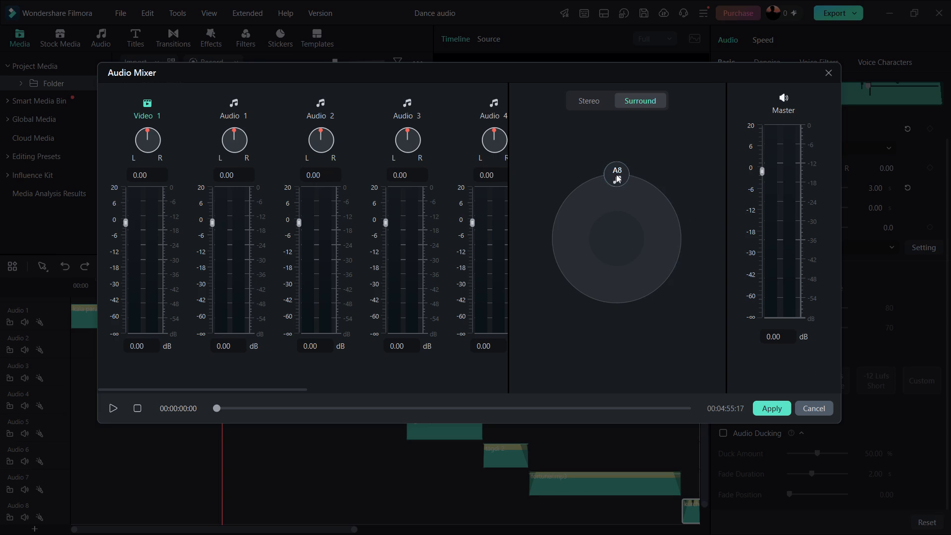
click(616, 174)
click(776, 413)
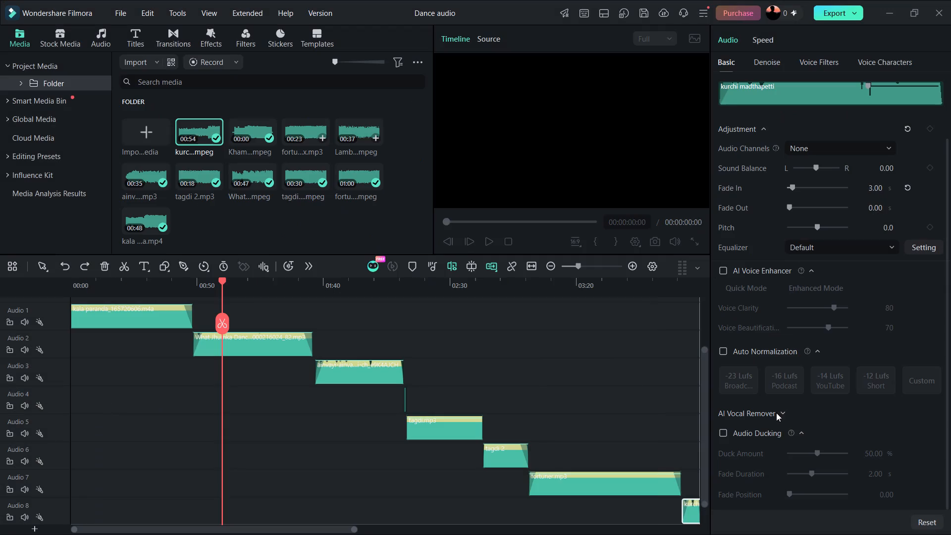
Play the medley from different points to compare the kala paranda clip on Audio 1 with the What Jhumka clip on Audio 2.
key(space)
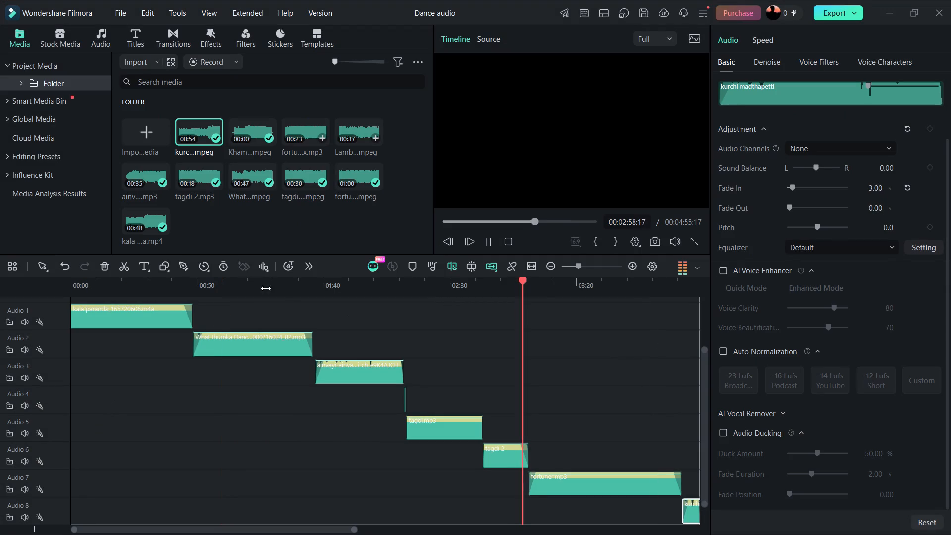
click(231, 314)
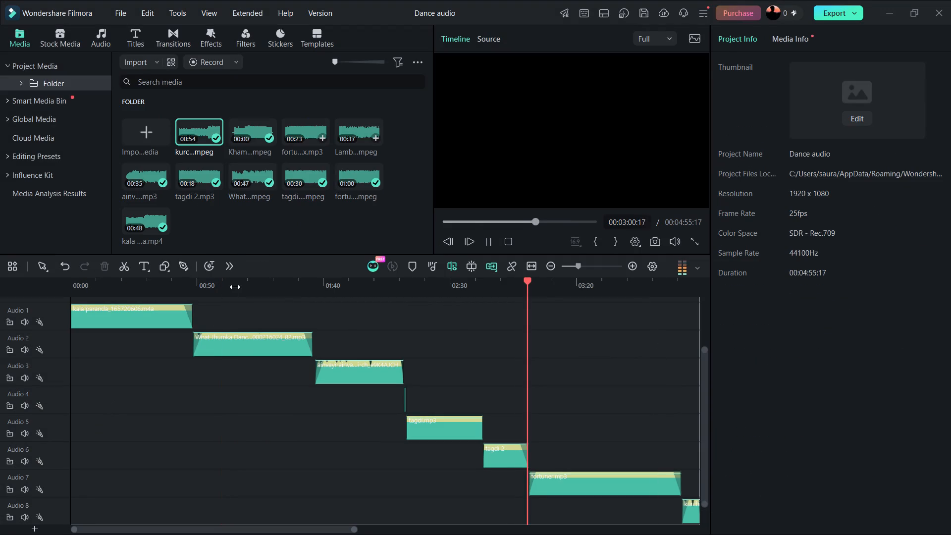
click(235, 287)
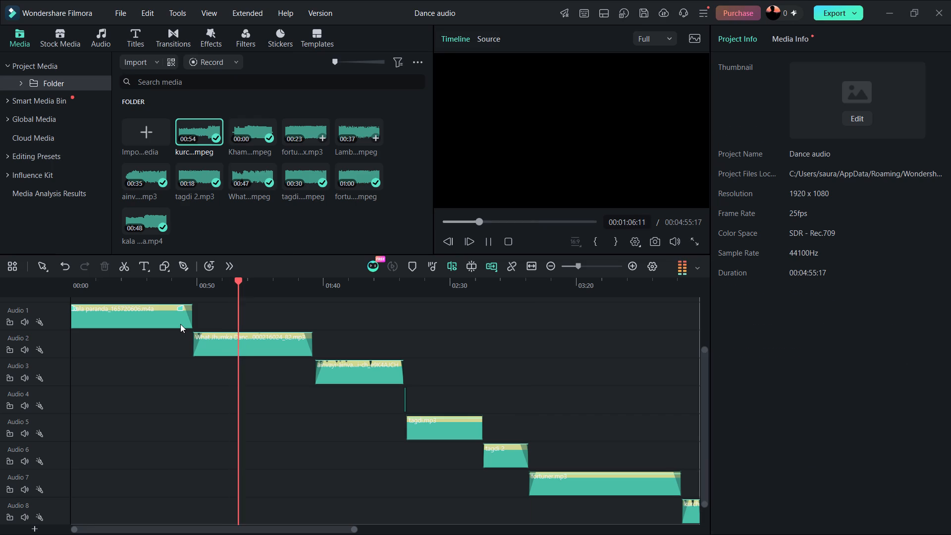
click(180, 324)
click(180, 324)
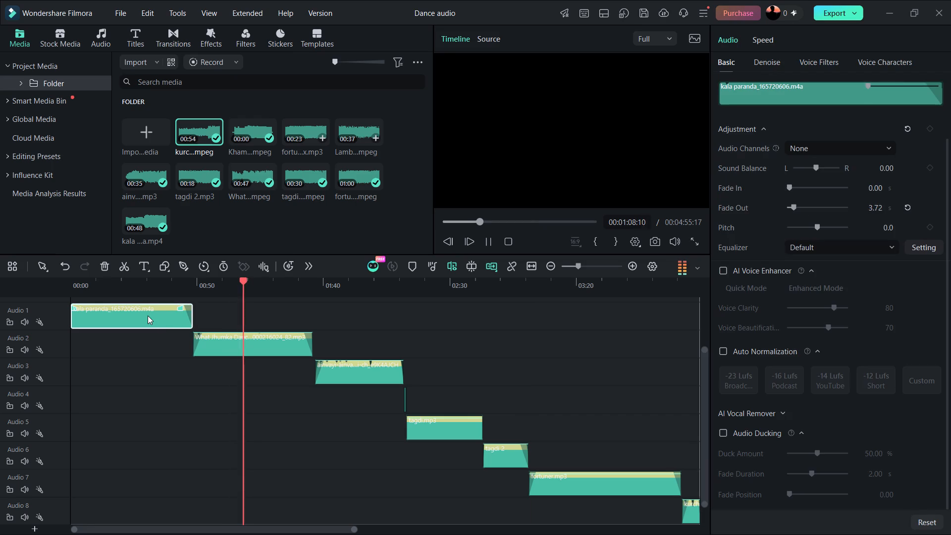
click(148, 316)
double_click(148, 316)
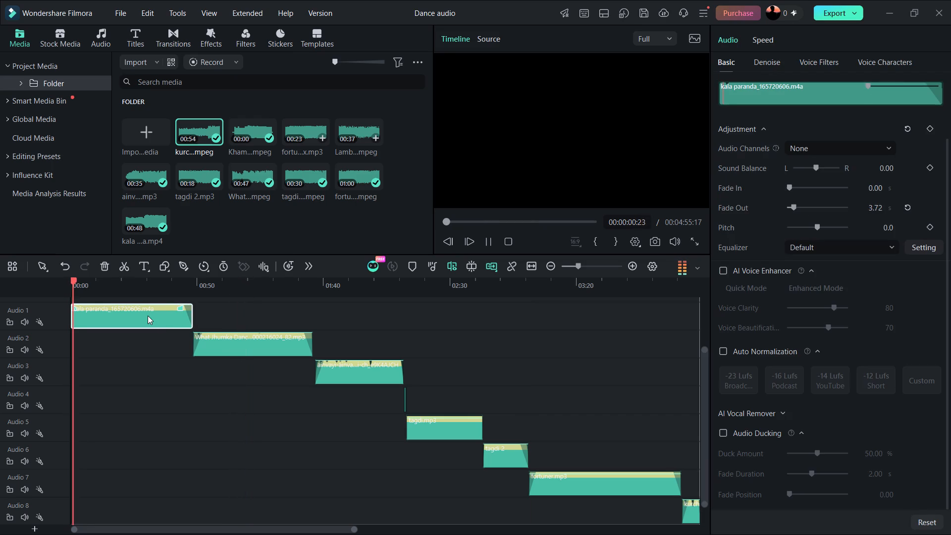
click(274, 347)
click(274, 347)
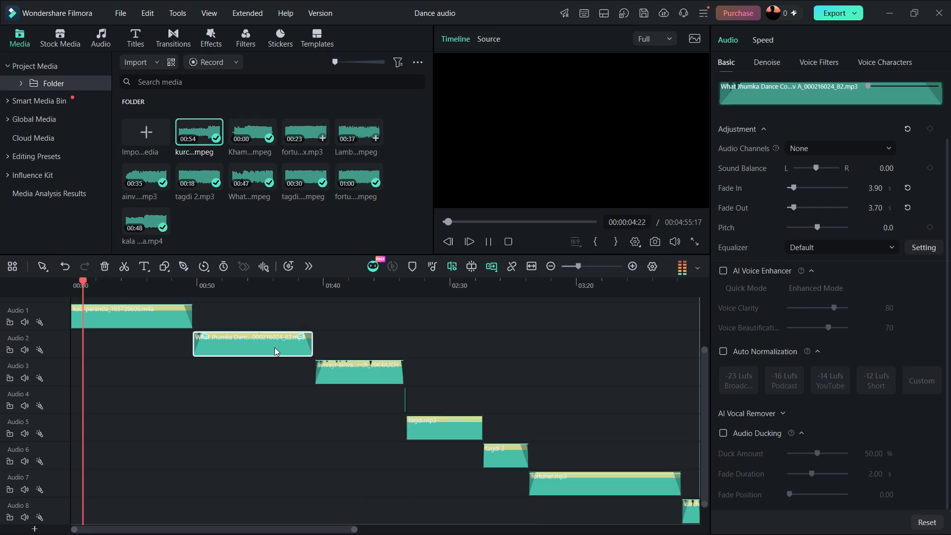
double_click(274, 347)
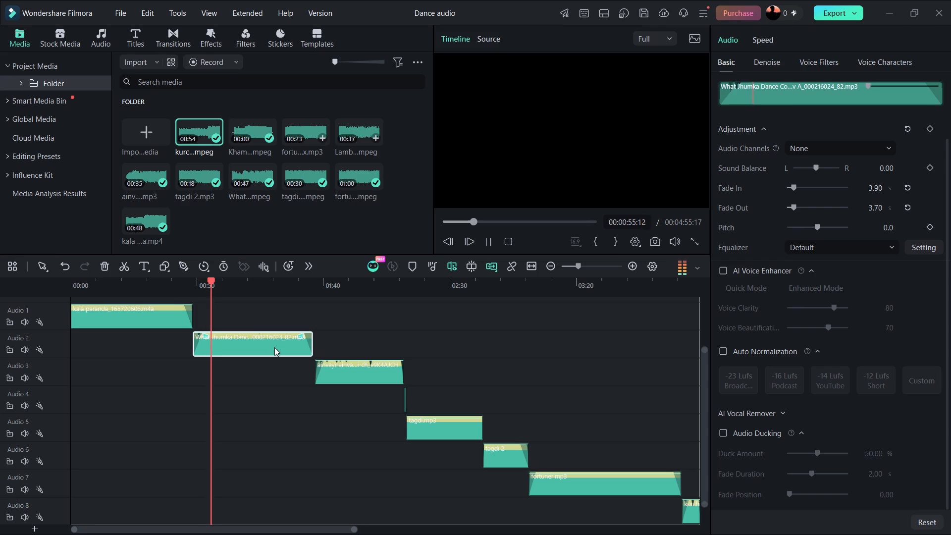
Replace the What Jhumka clip on Audio 2 with a fresh copy from the project media, starting where the kala paranda clip ends.
click(255, 173)
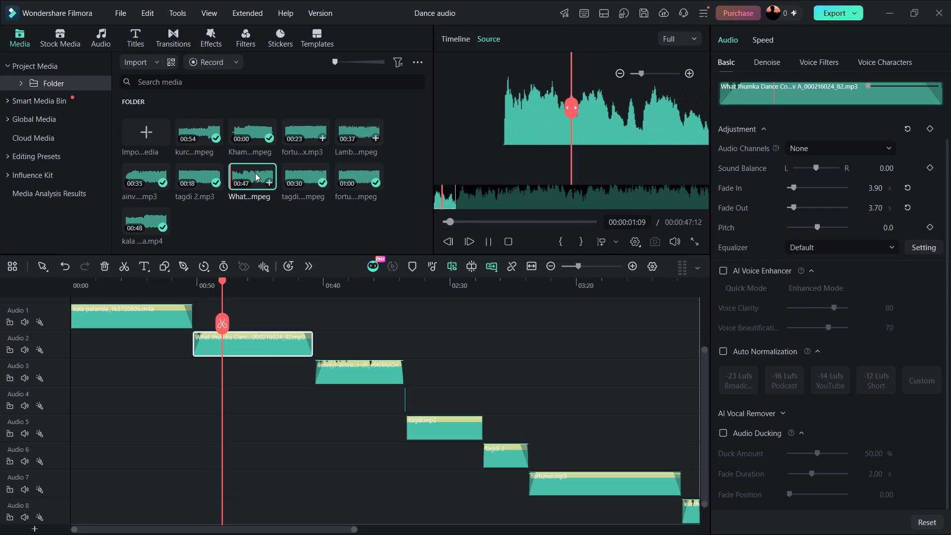
drag(255, 173, 243, 338)
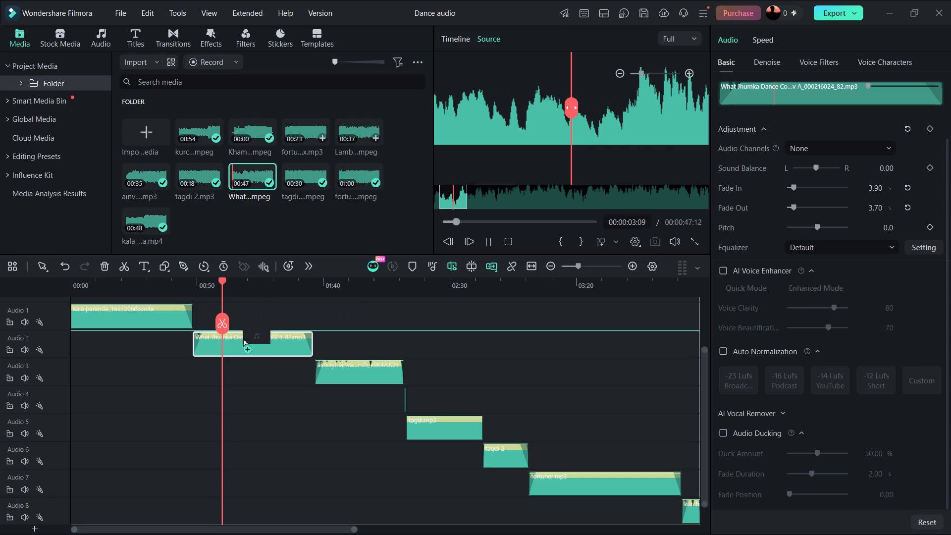
drag(243, 338, 240, 342)
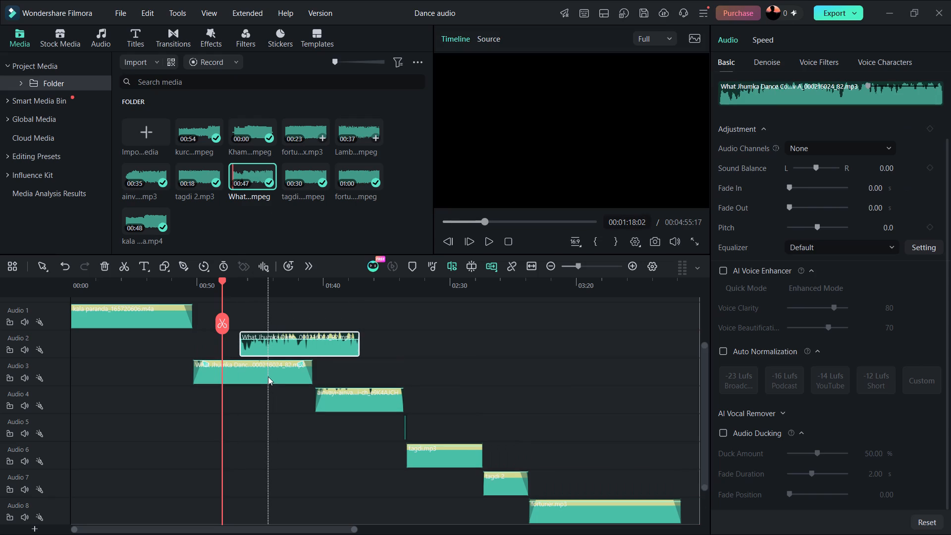
click(268, 376)
key(Delete)
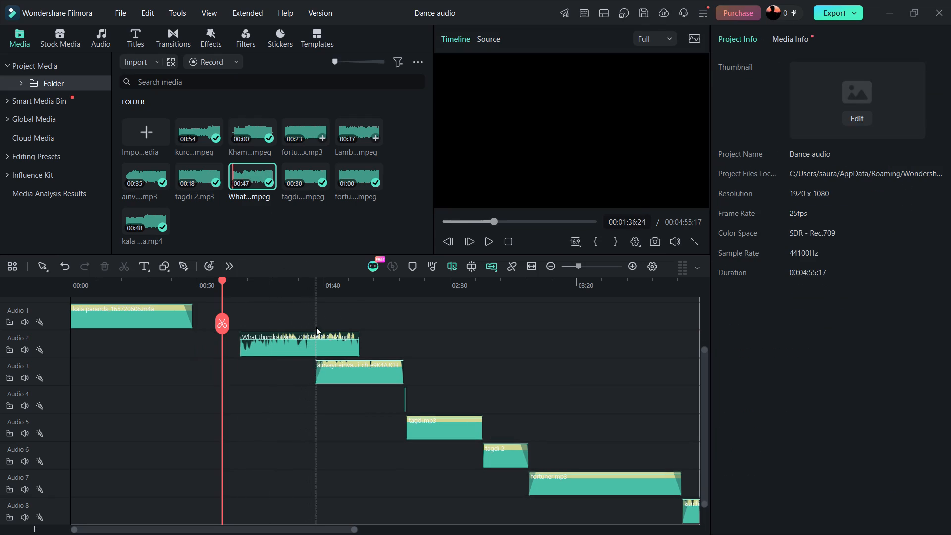
drag(311, 345, 264, 342)
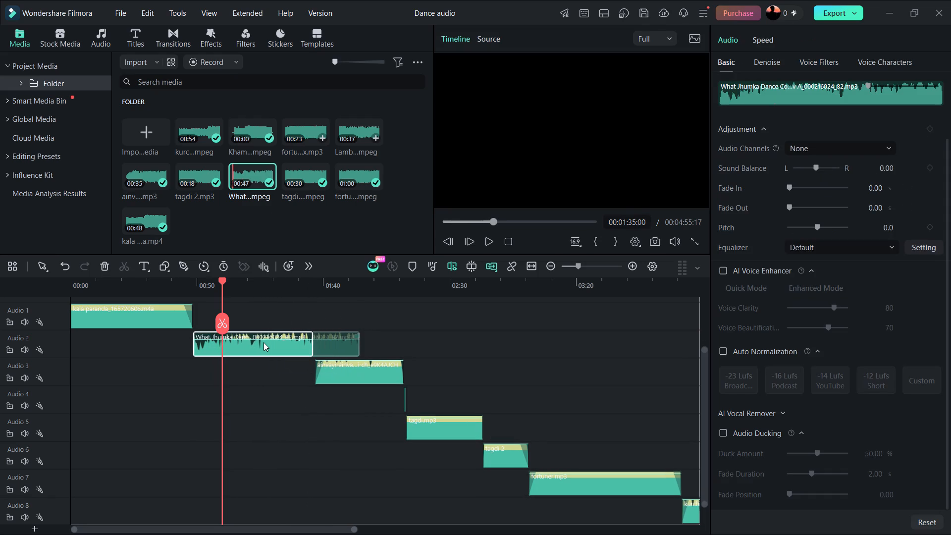
Raise the volume of the What Jhumka clip on Audio 2 to 20 dB.
click(258, 342)
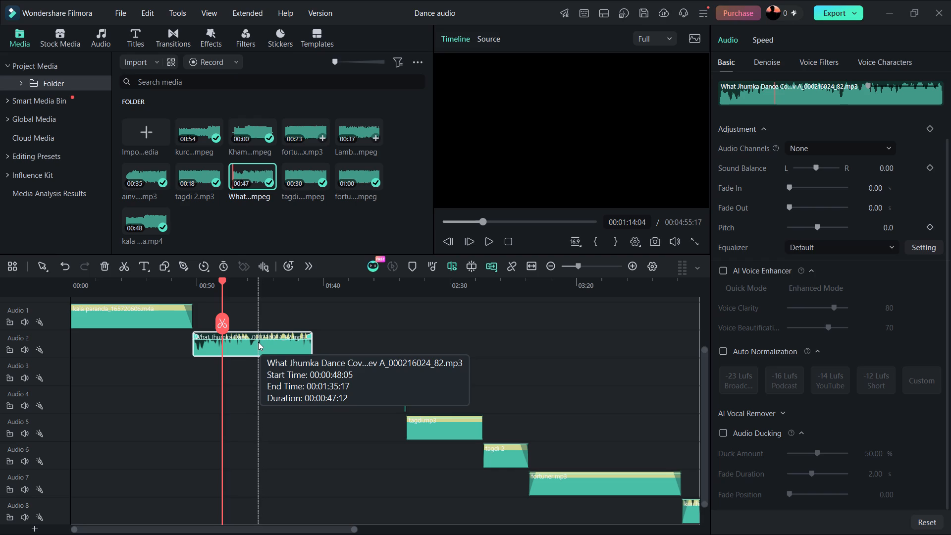
click(259, 341)
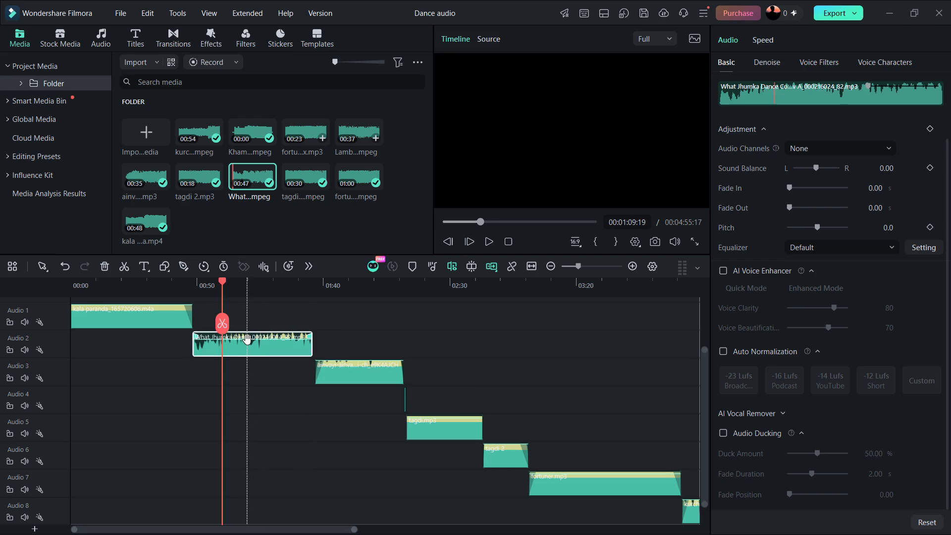
click(247, 339)
click(234, 341)
drag(234, 340, 237, 316)
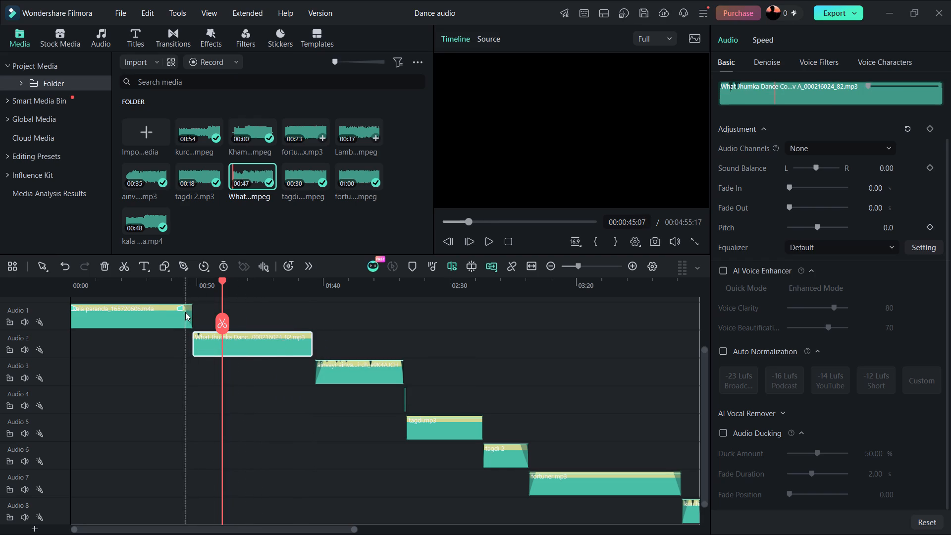
Play the transition from kala paranda into What Jhumka, and check the Audio Mixer, the clip's audio adjustments and the kala source file.
drag(223, 286, 178, 286)
key(space)
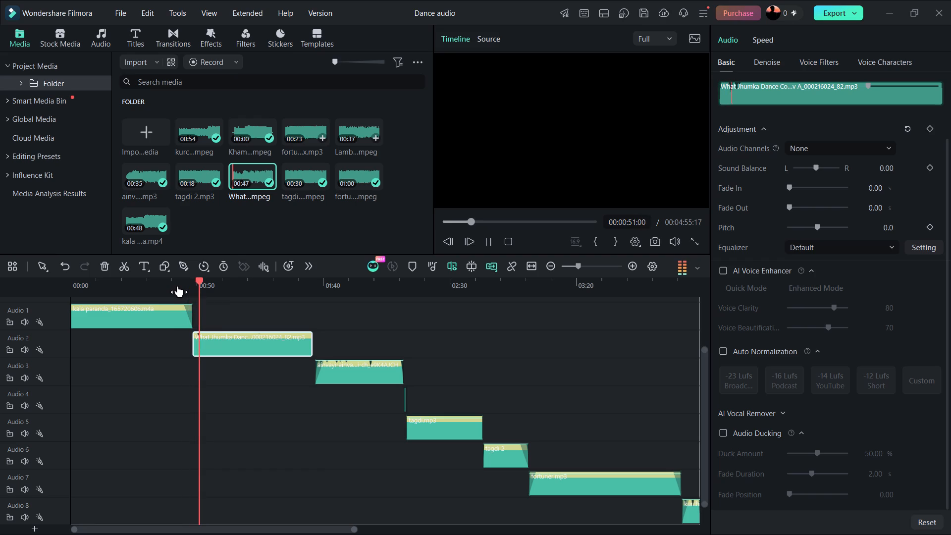
click(434, 268)
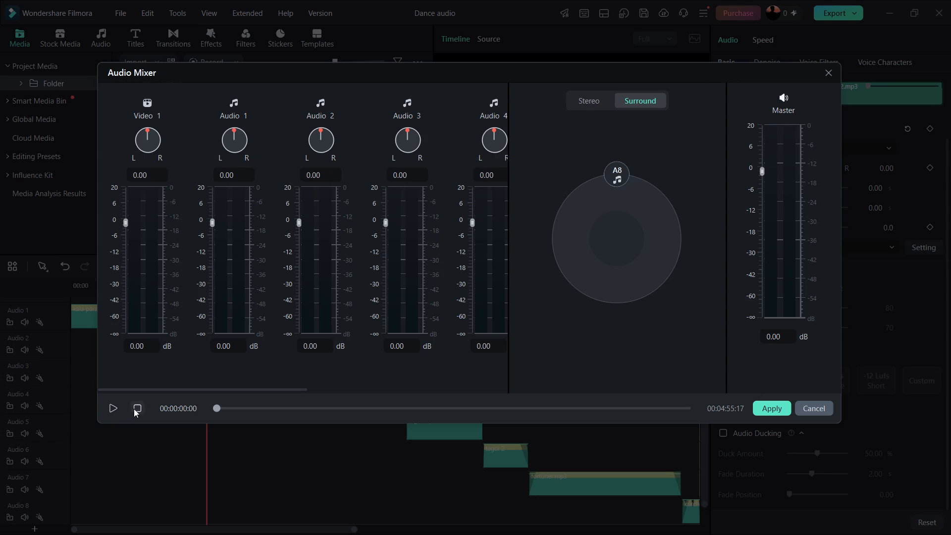
click(828, 75)
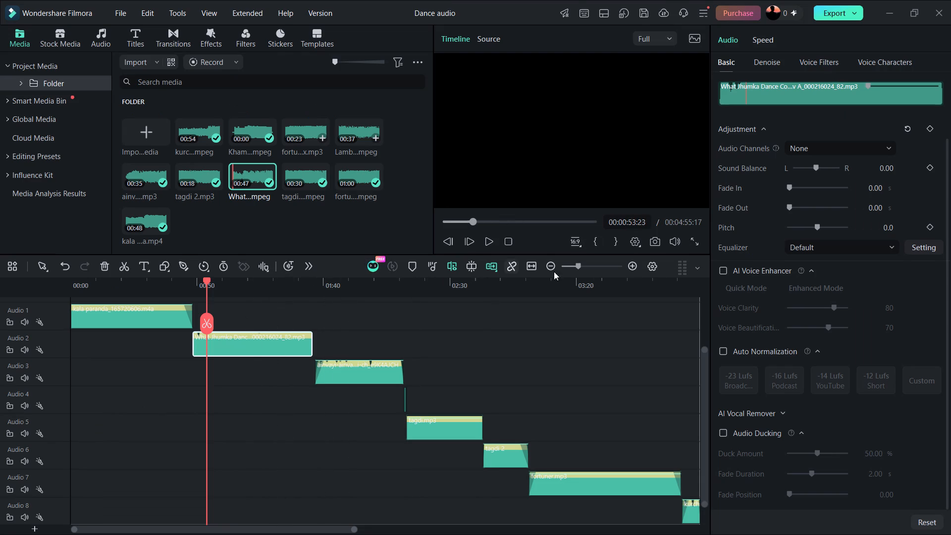
scroll(769, 242, up, 1)
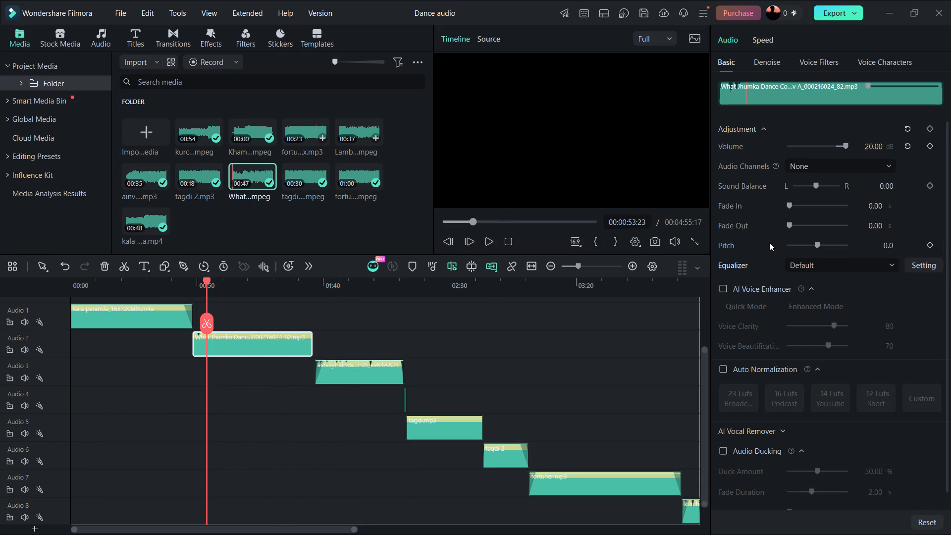
scroll(769, 242, up, 1)
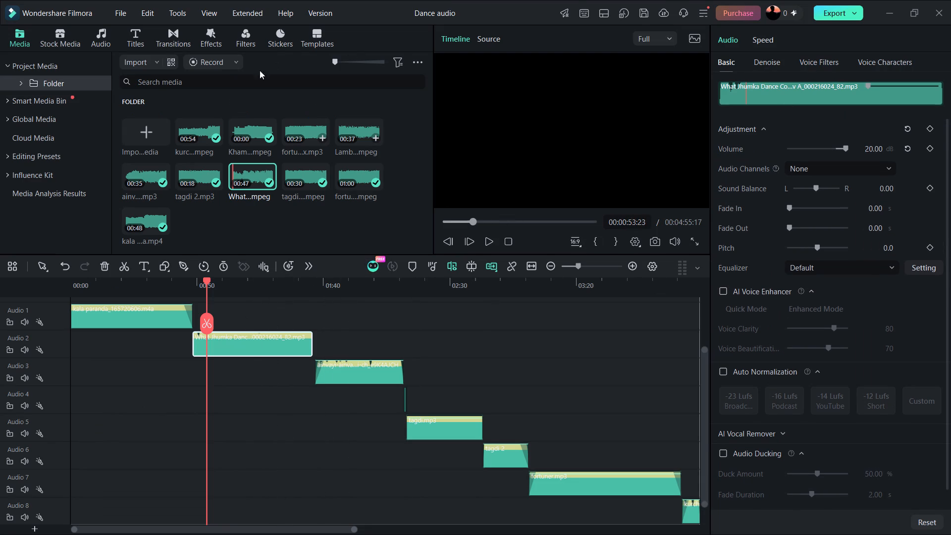
click(131, 221)
click(131, 221)
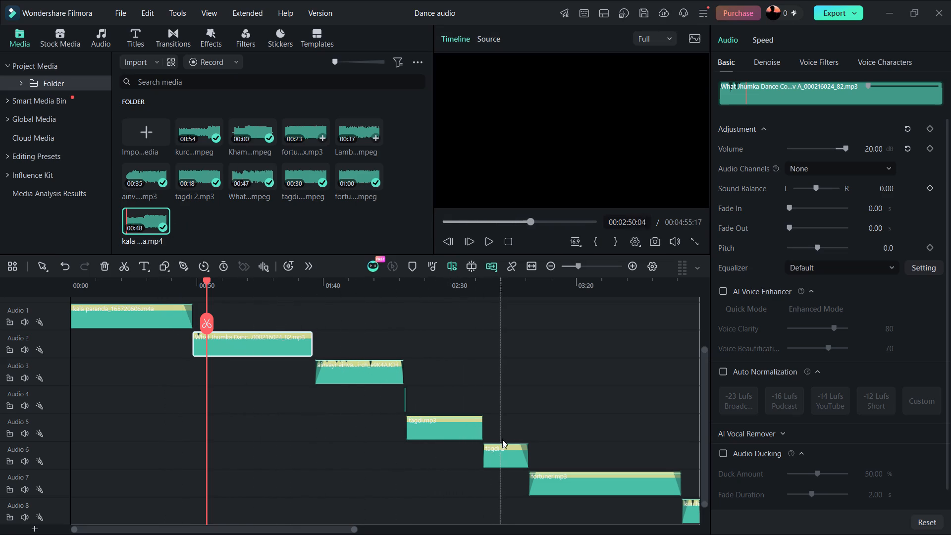
Play the tagdi and tagdi 2 clips and examine their audio adjustments, plus tagdi 2's uniform speed and speed ramping options.
click(442, 427)
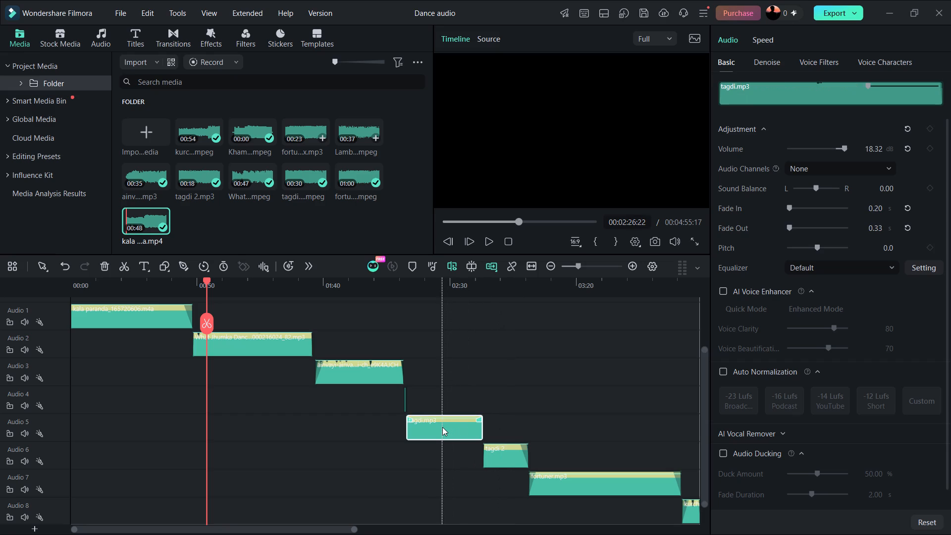
click(442, 427)
key(space)
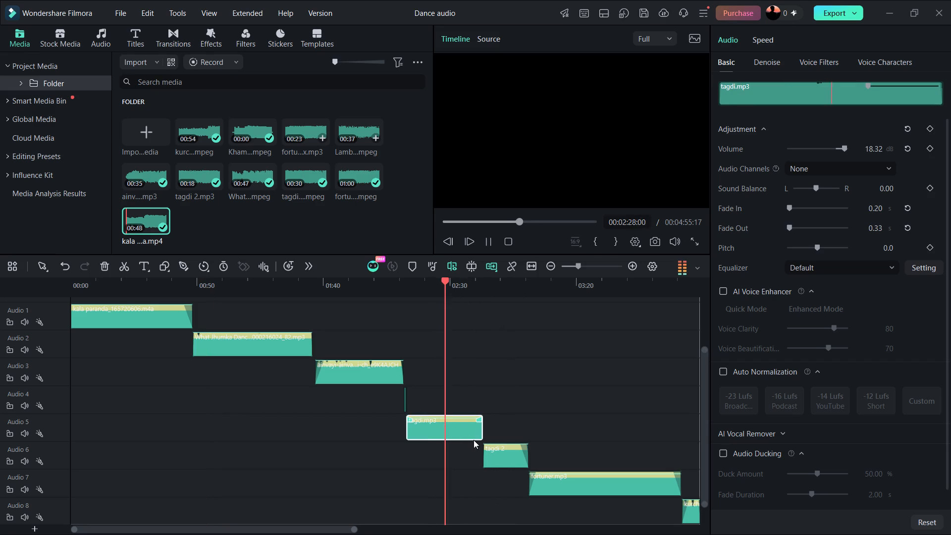
click(495, 459)
double_click(495, 459)
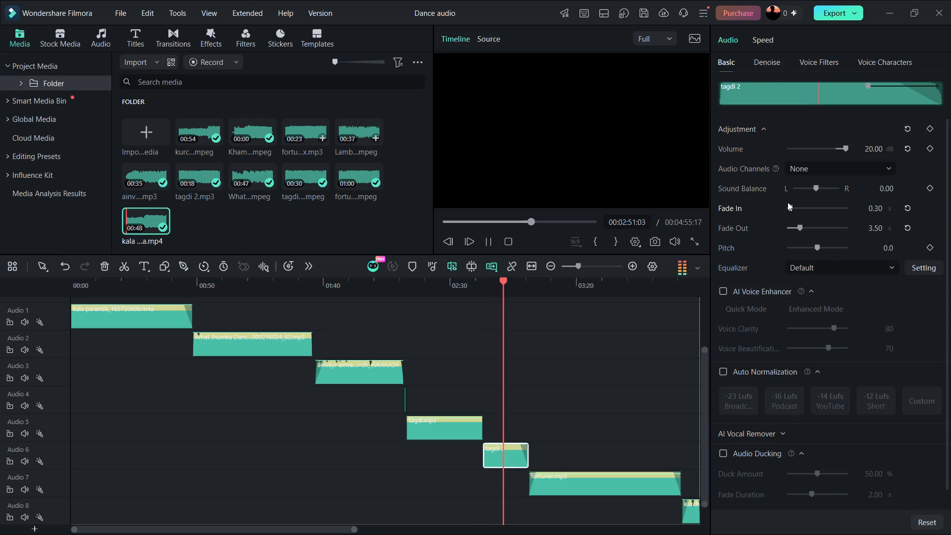
scroll(788, 202, down, 2)
scroll(788, 202, up, 3)
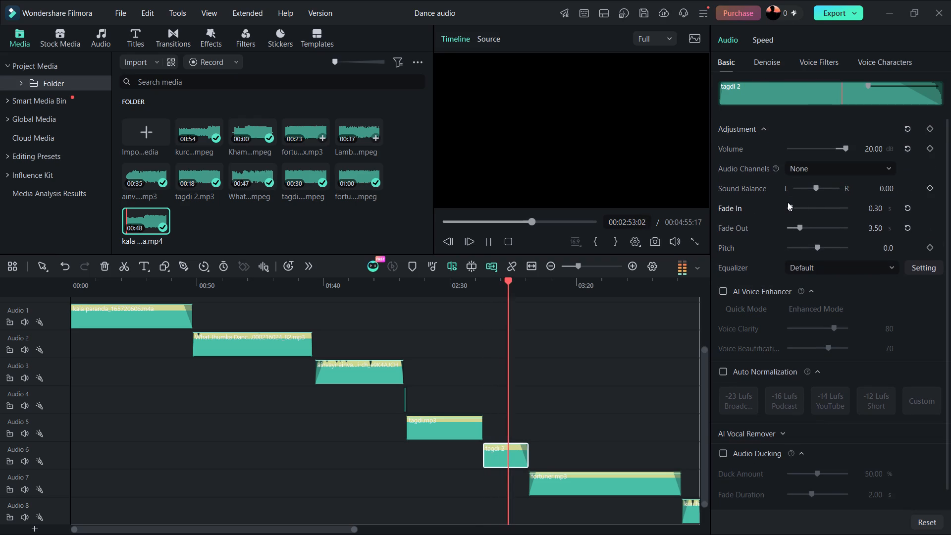
click(774, 45)
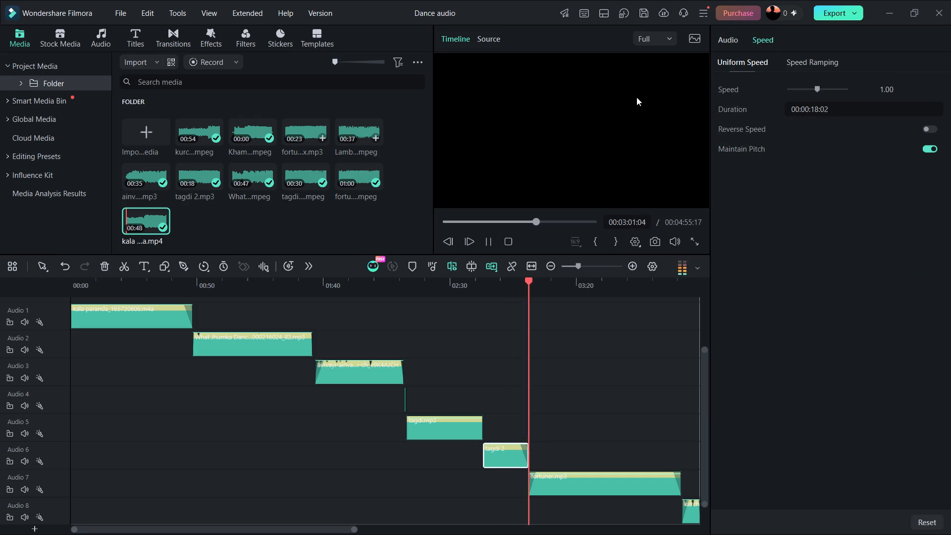
click(815, 61)
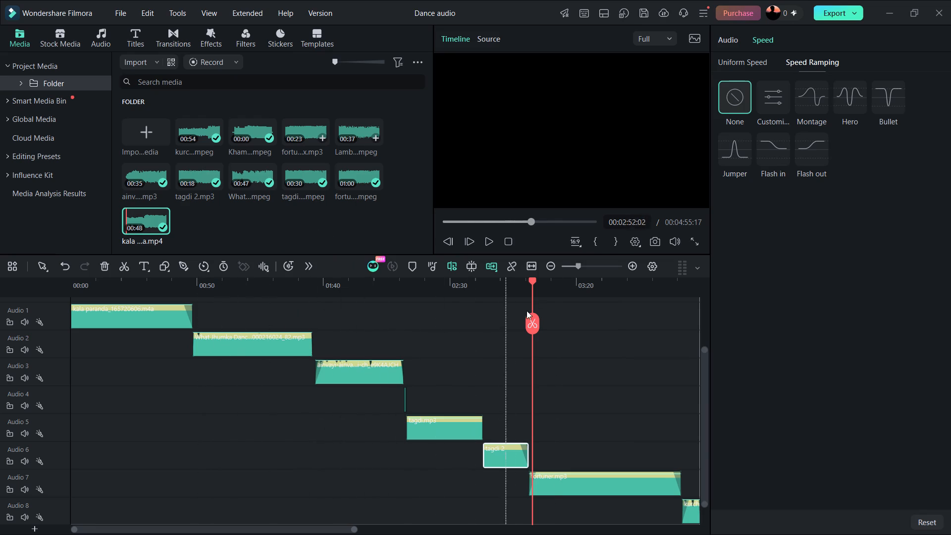
click(640, 245)
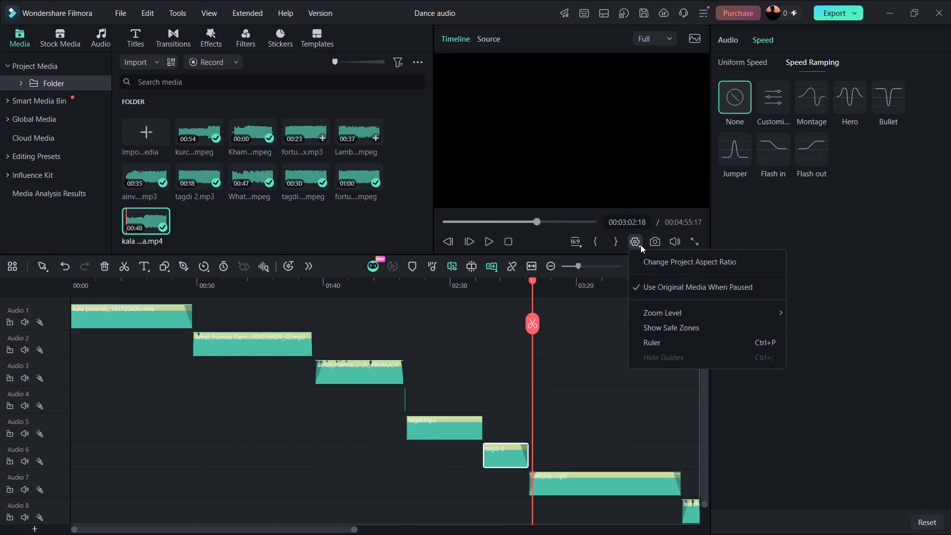
click(640, 245)
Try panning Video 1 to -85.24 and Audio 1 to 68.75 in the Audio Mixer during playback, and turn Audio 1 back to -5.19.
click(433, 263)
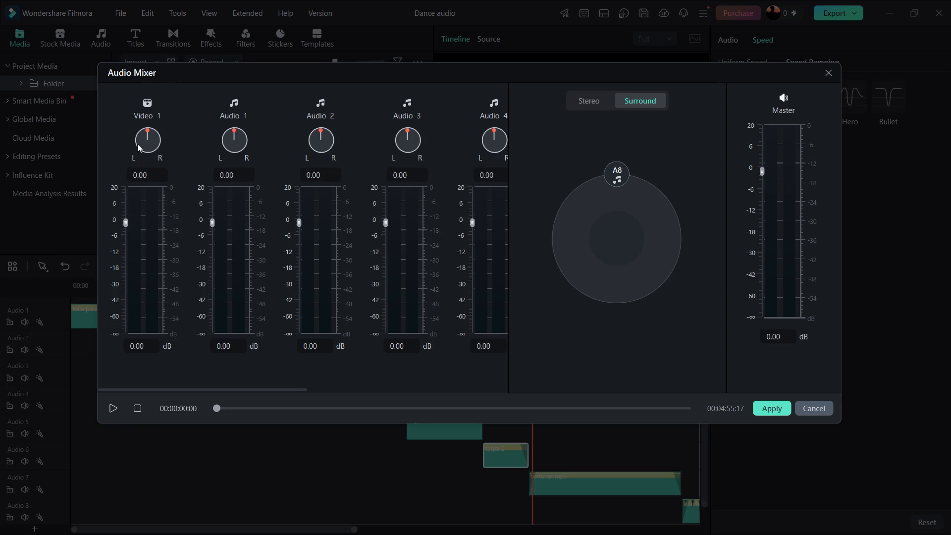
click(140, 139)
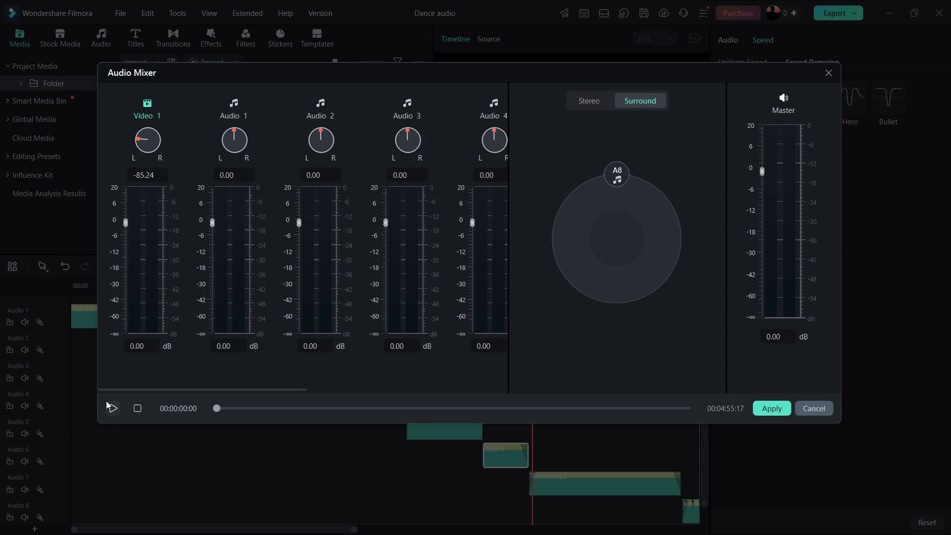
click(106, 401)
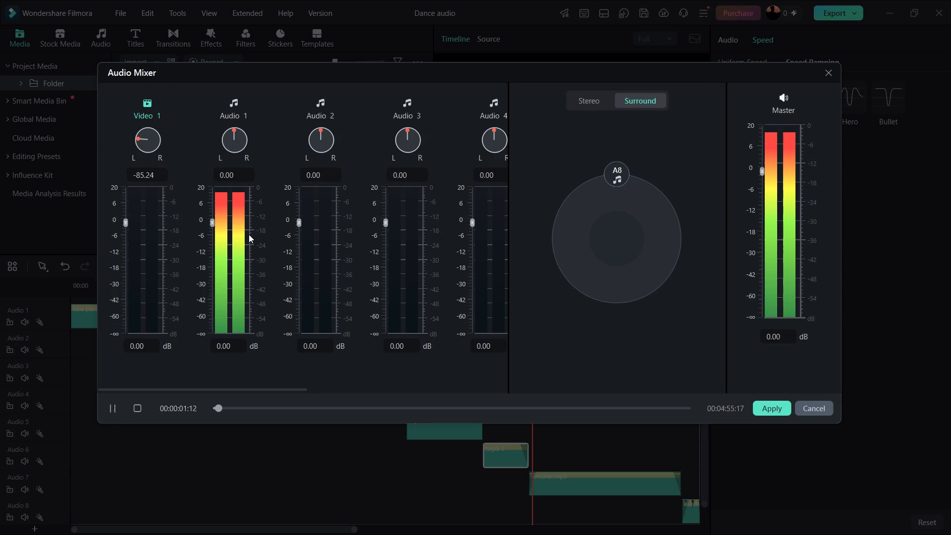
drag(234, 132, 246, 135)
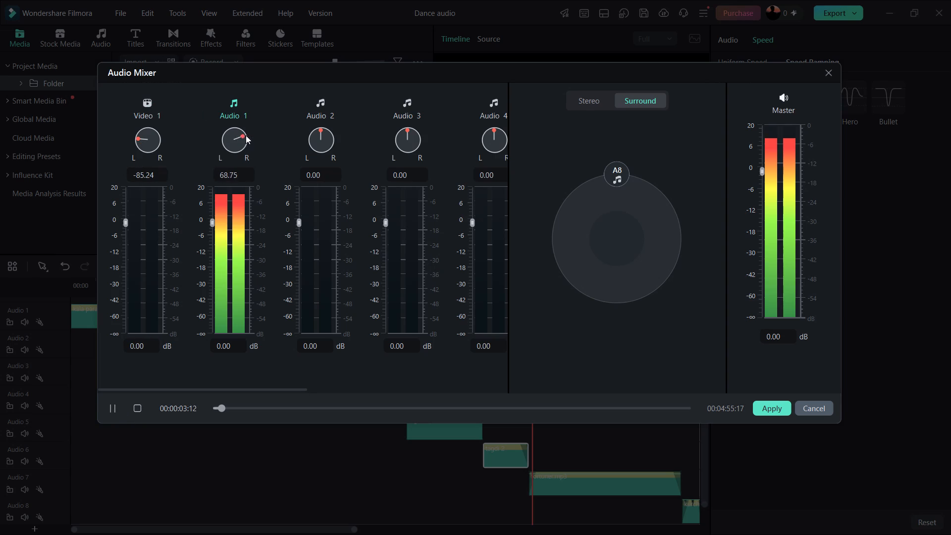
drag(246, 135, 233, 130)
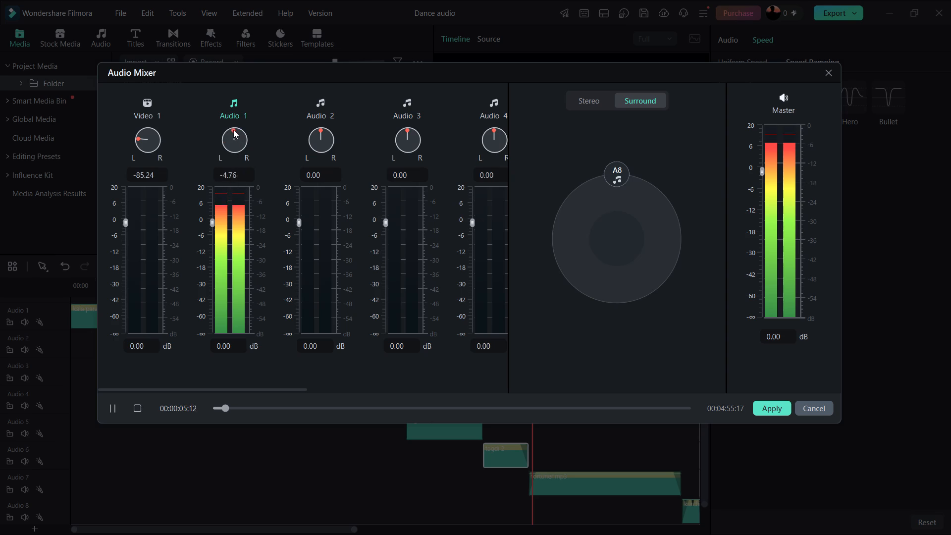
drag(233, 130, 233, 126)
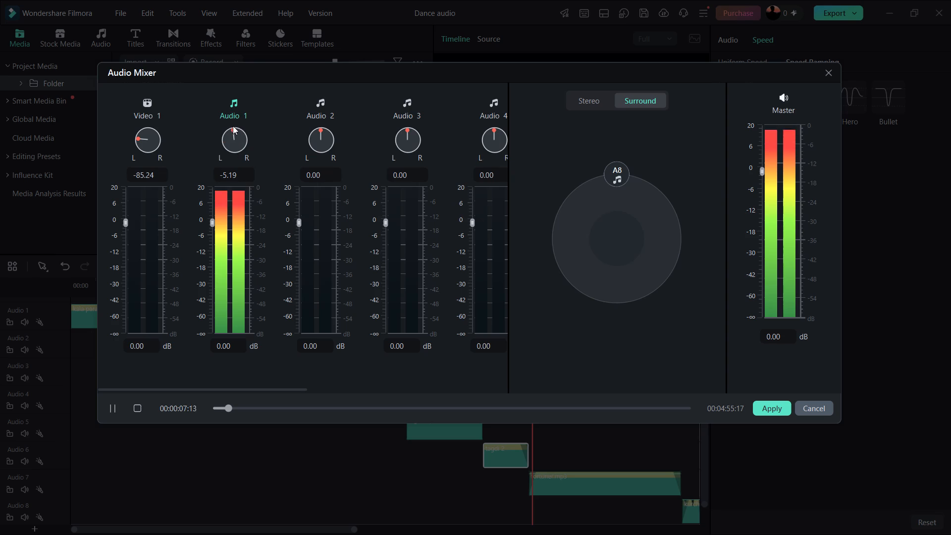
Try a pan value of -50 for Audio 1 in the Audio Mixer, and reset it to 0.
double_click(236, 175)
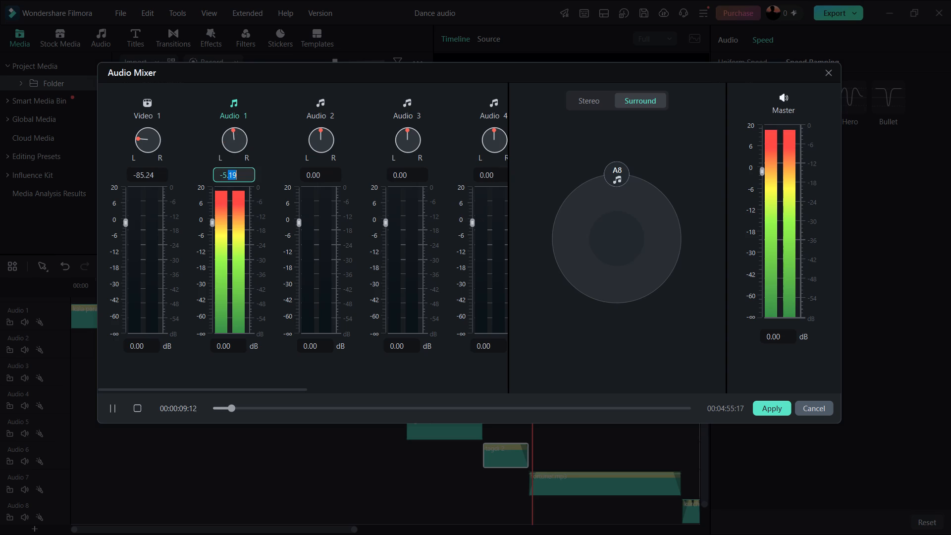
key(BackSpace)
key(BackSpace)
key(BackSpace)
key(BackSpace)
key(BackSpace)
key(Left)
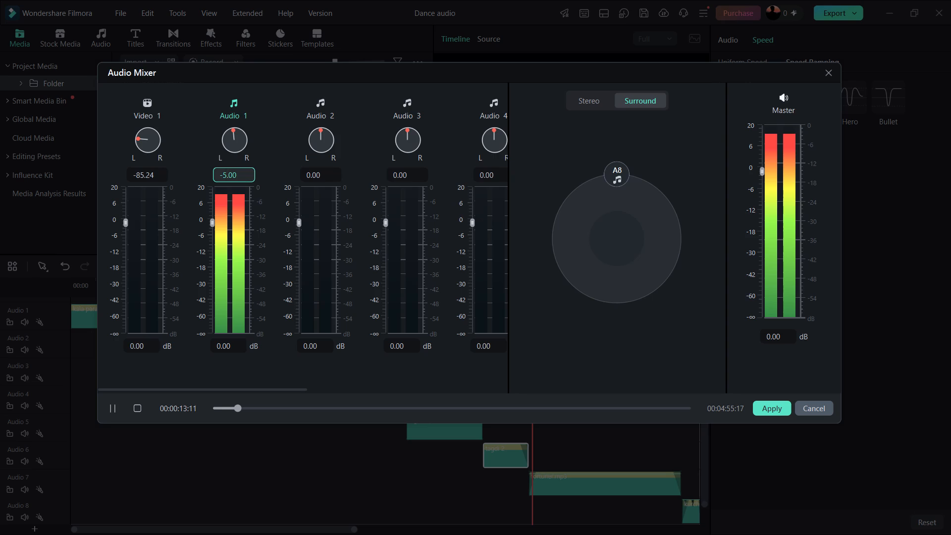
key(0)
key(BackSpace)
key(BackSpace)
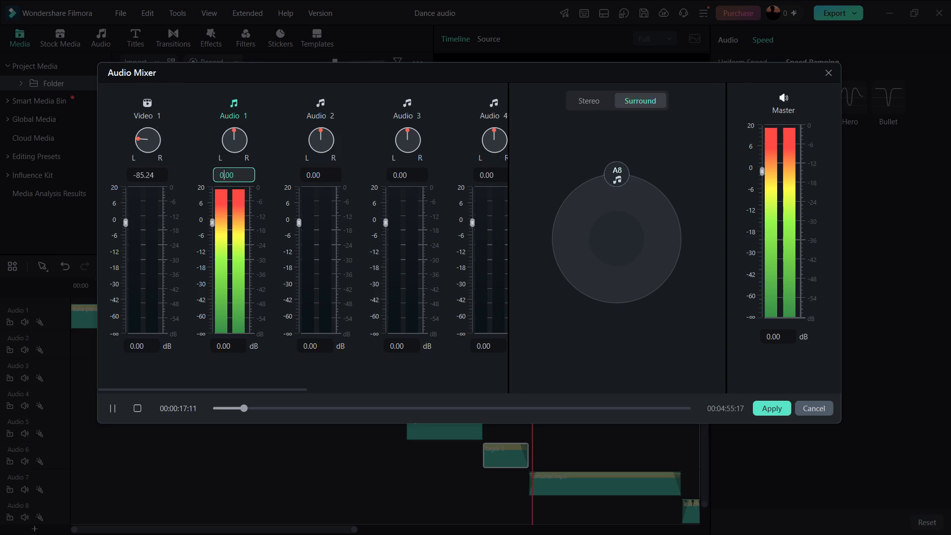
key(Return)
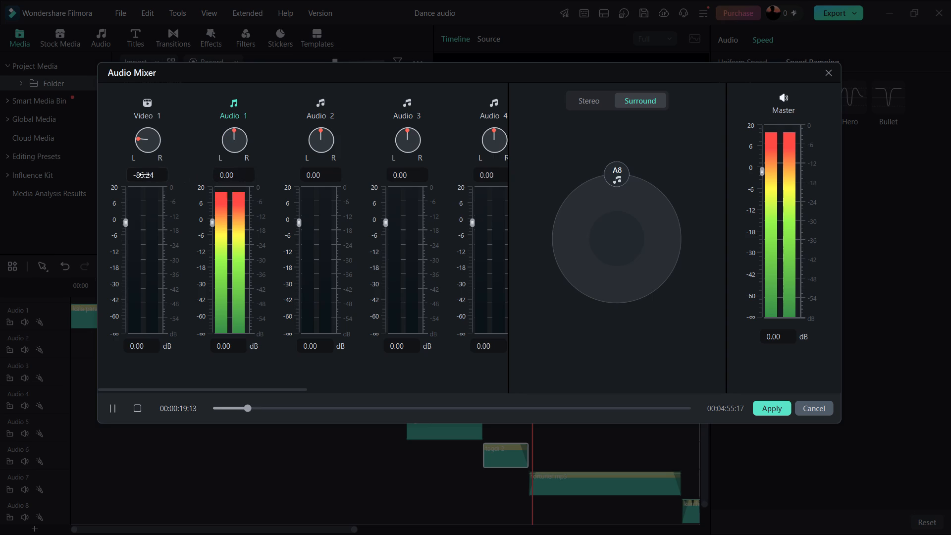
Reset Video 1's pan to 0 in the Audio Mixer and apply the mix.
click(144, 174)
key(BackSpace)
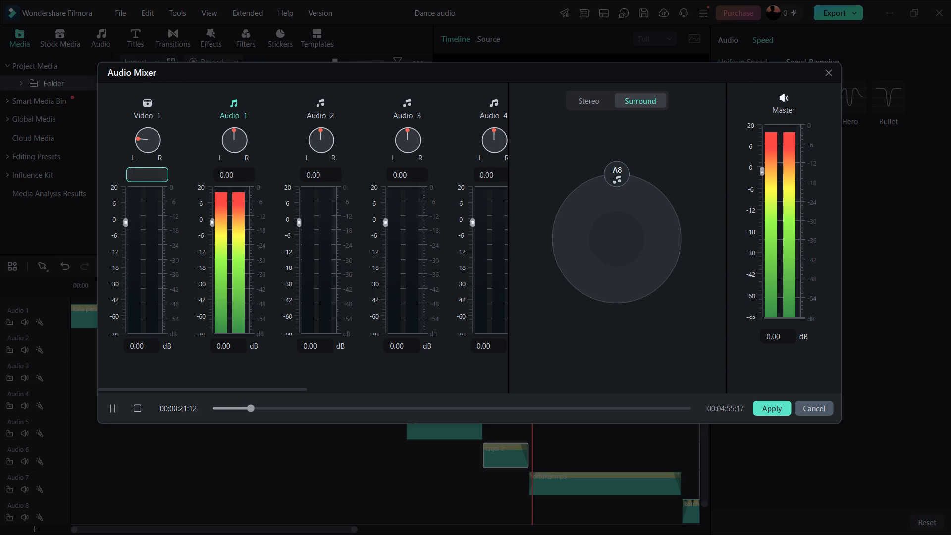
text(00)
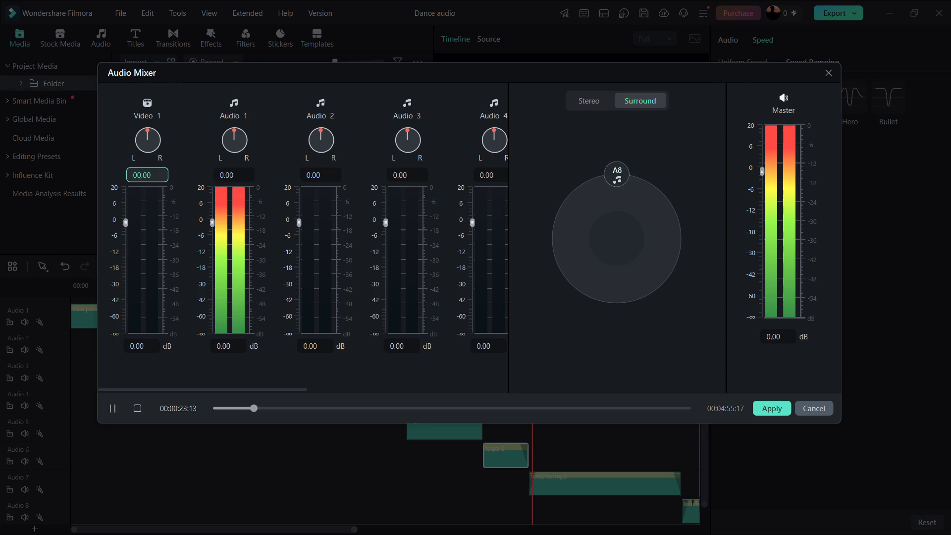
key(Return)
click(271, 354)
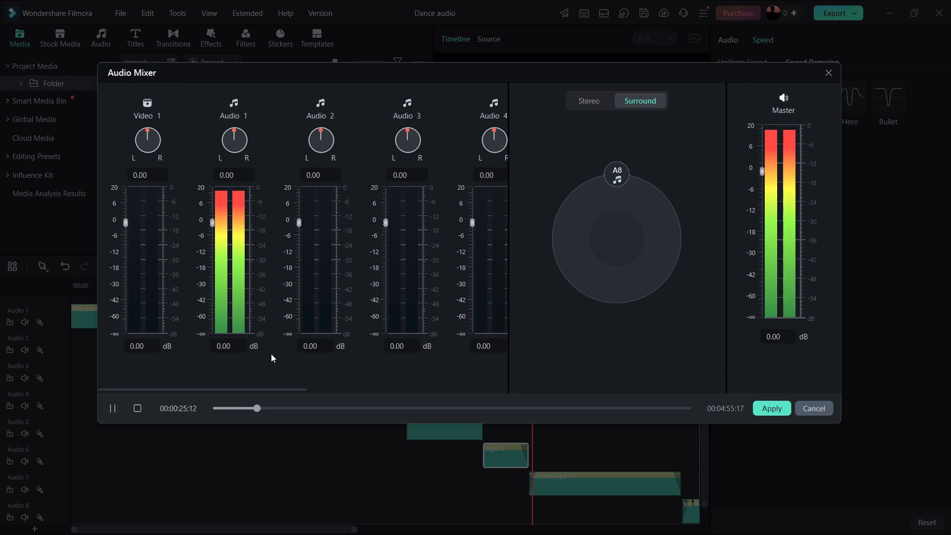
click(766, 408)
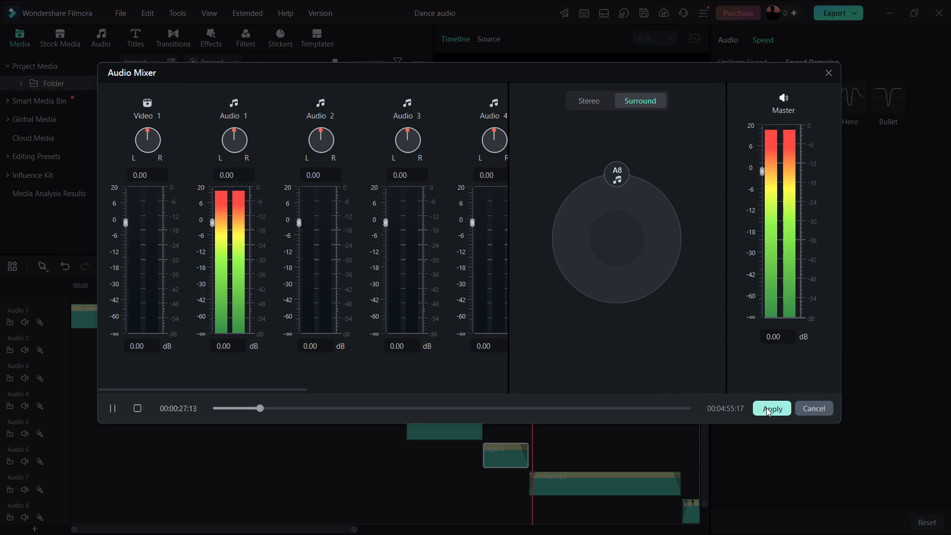
Play the opening of the kala paranda clip on Audio 1 from the start of the timeline.
double_click(118, 320)
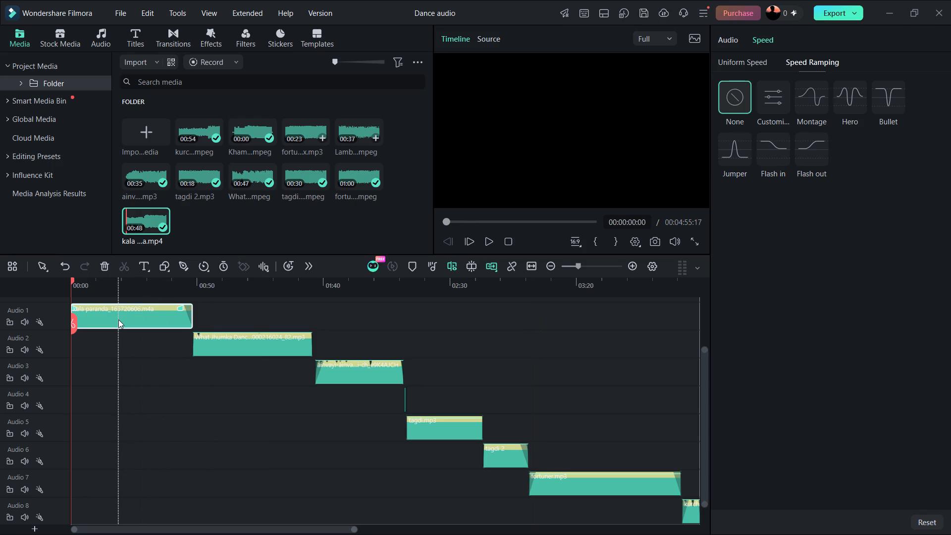
key(space)
key(space)
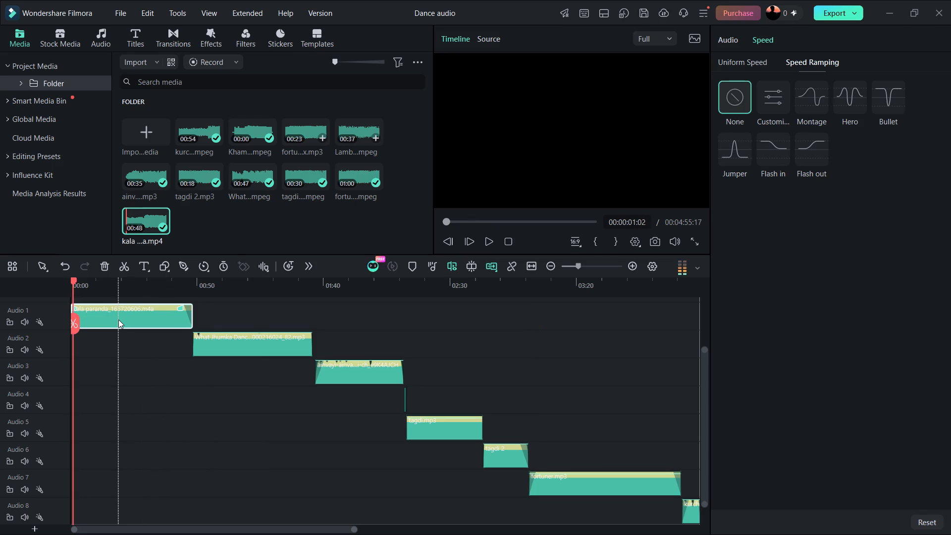
Preview the kala paranda source file from the media library.
click(134, 212)
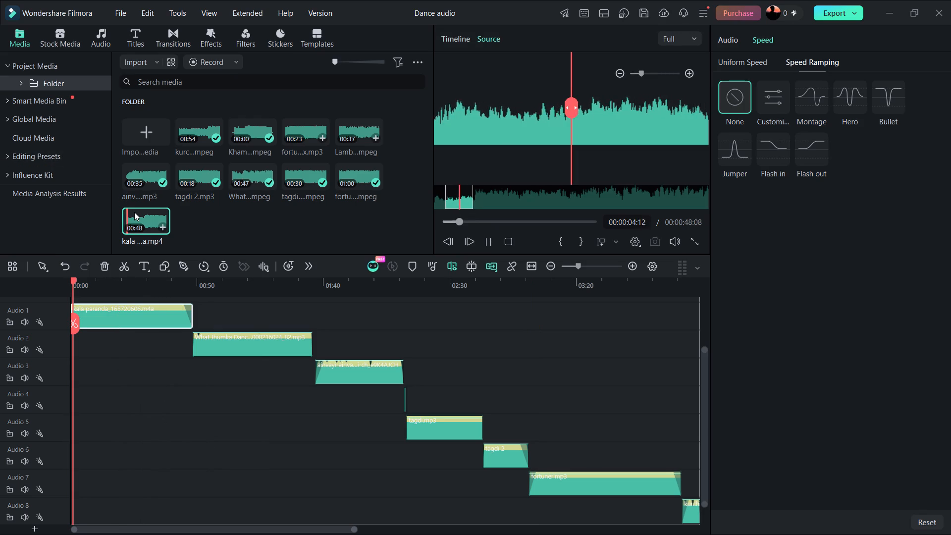
click(134, 212)
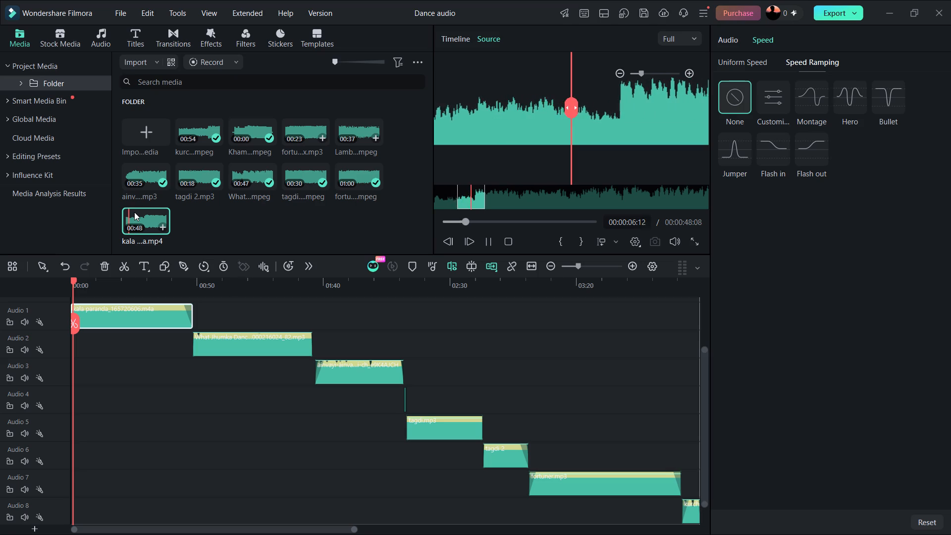
Examine the clip arrangement across the timeline, from kala paranda on Audio 1 to the final clip on Audio 8.
click(135, 311)
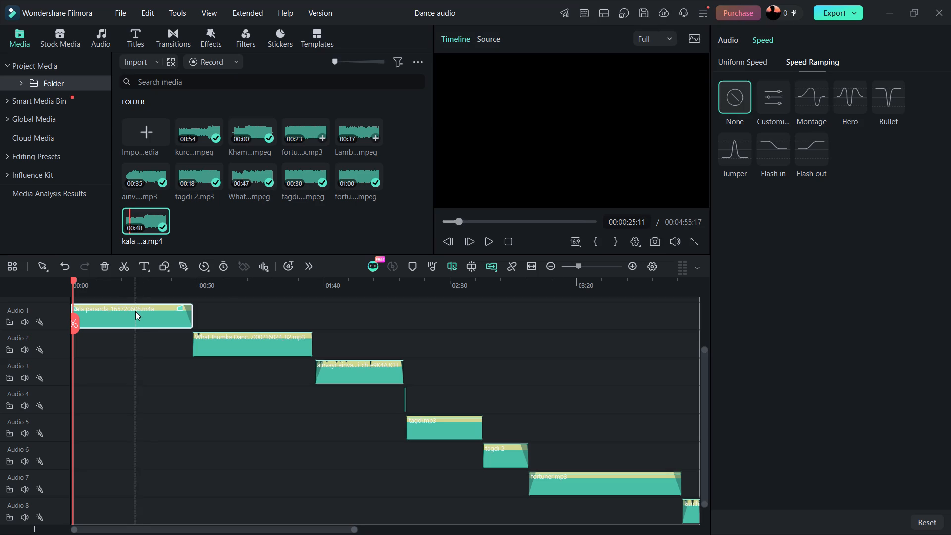
click(155, 312)
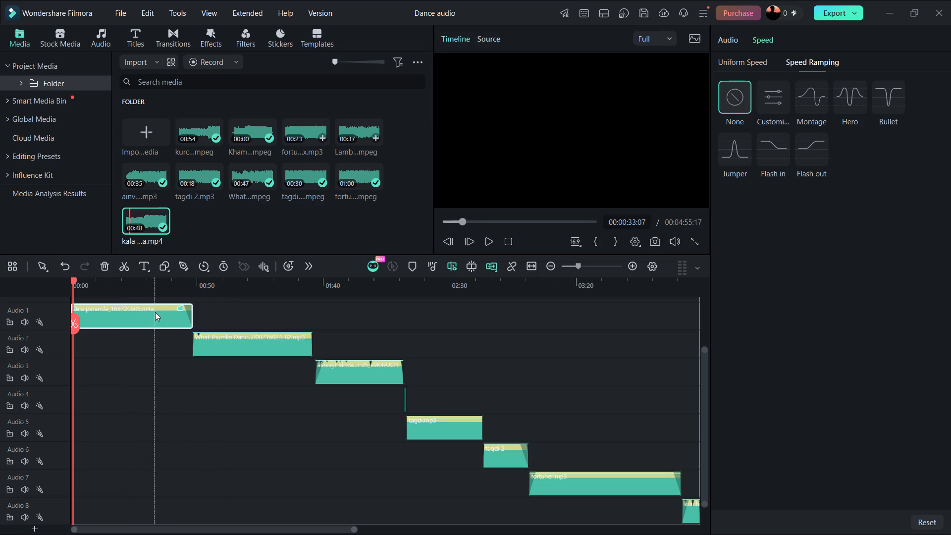
scroll(394, 433, left, 3)
scroll(394, 433, down, 1)
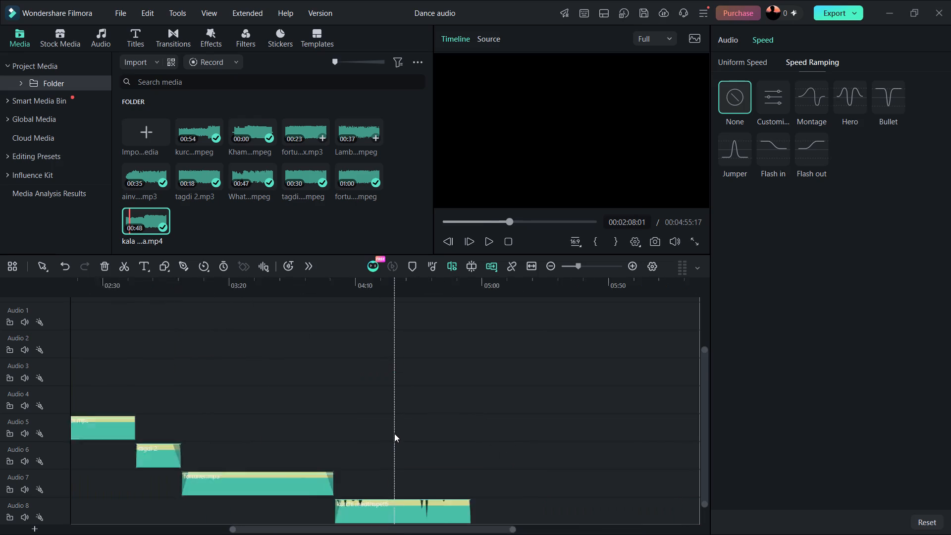
scroll(394, 433, down, 1)
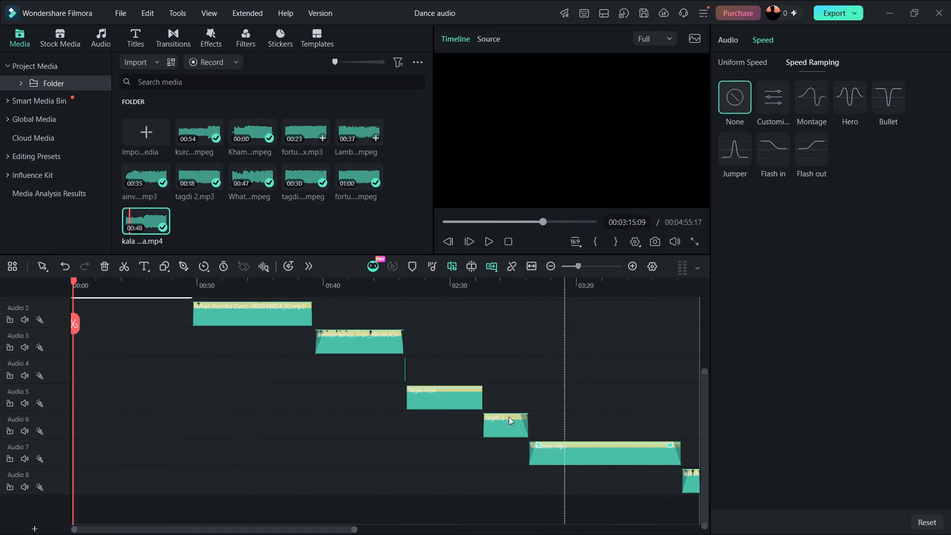
scroll(223, 332, up, 1)
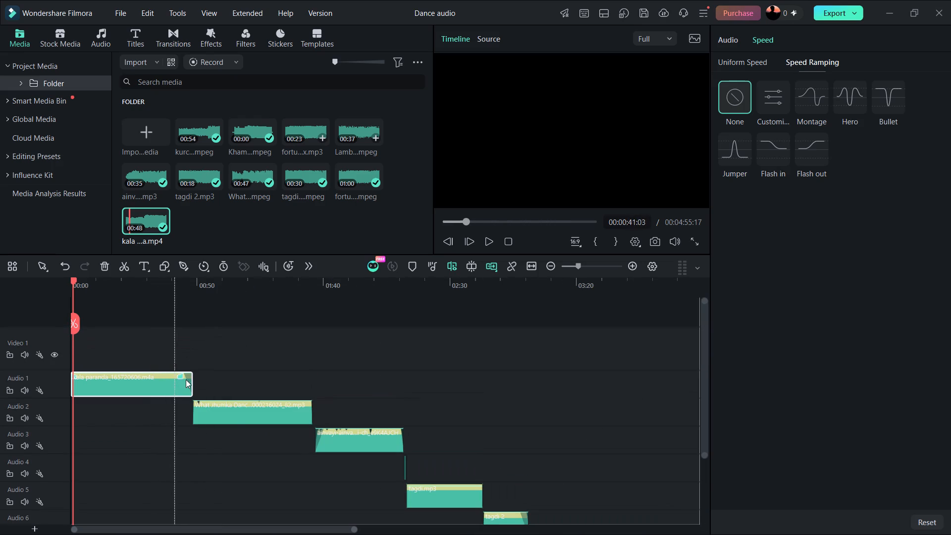
scroll(339, 409, down, 1)
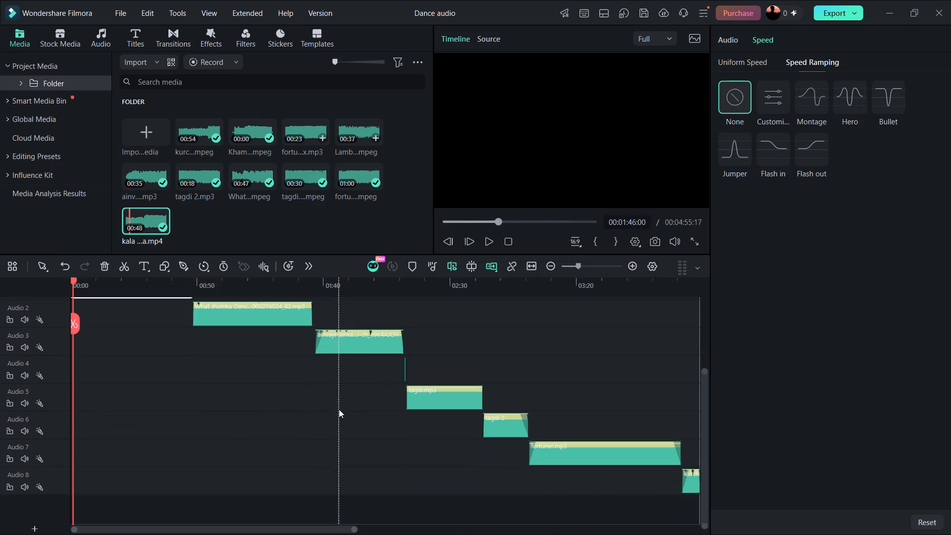
scroll(339, 409, up, 1)
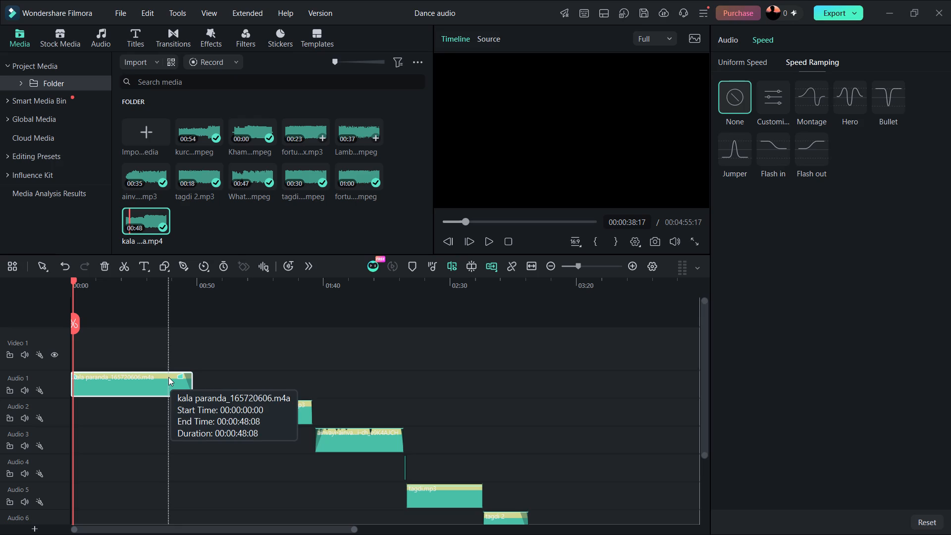
Play the start of the What Jhumka clip on Audio 2 briefly.
click(273, 415)
double_click(273, 415)
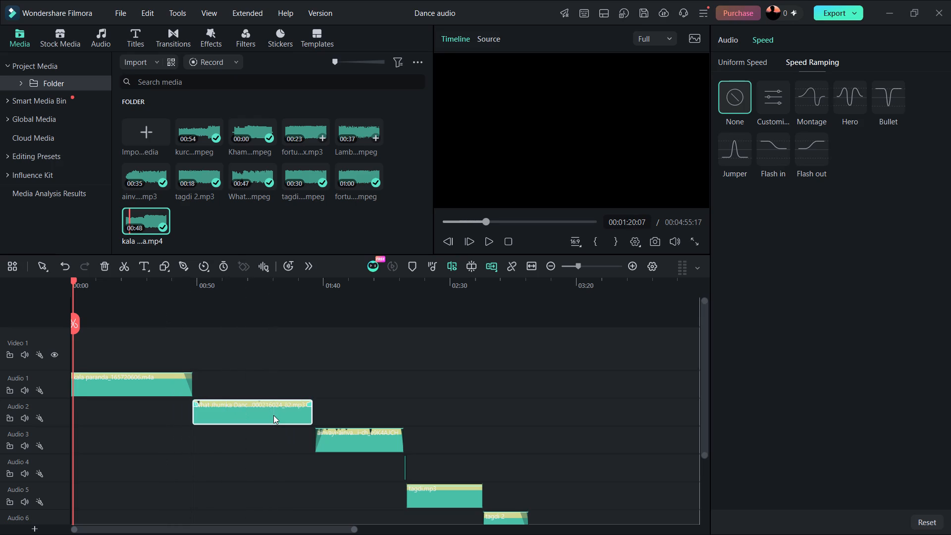
key(space)
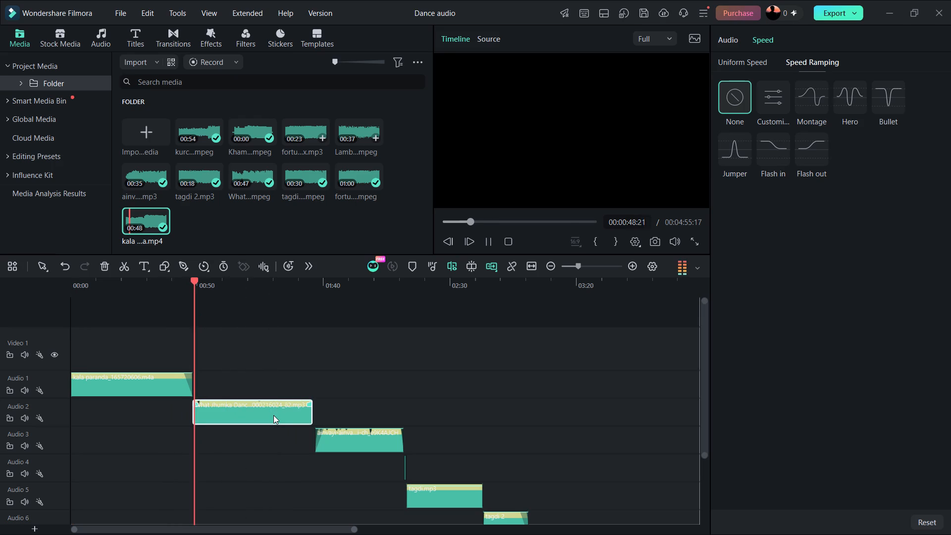
key(space)
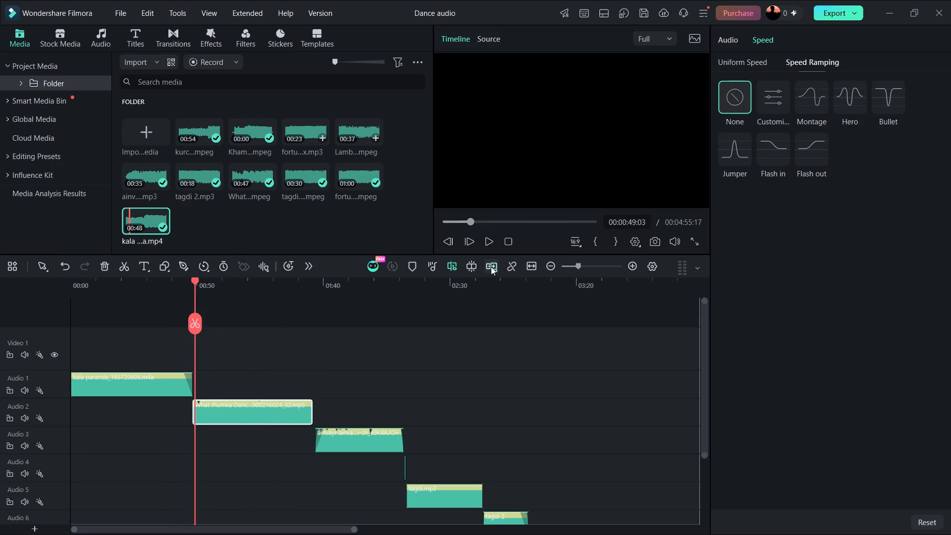
Turn on the timeline option beside the Magnetic Timeline and Linkage settings.
click(491, 267)
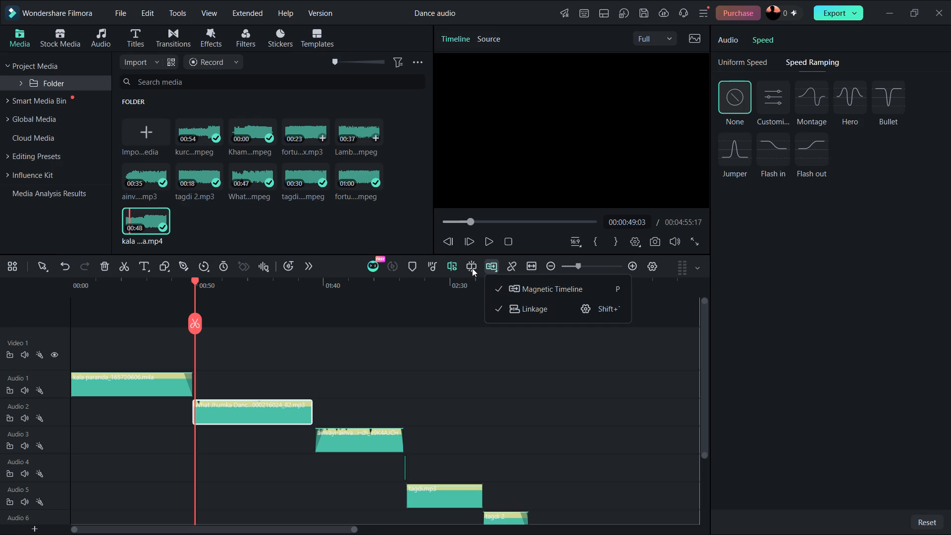
click(472, 268)
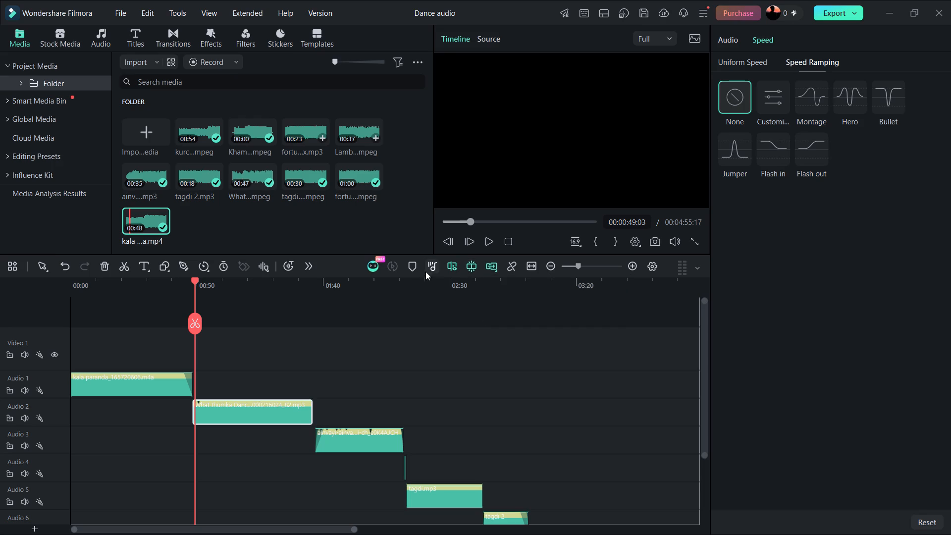
Set the Audio 8 pan mode to Stereo in the Audio Mixer and apply the mix.
click(427, 266)
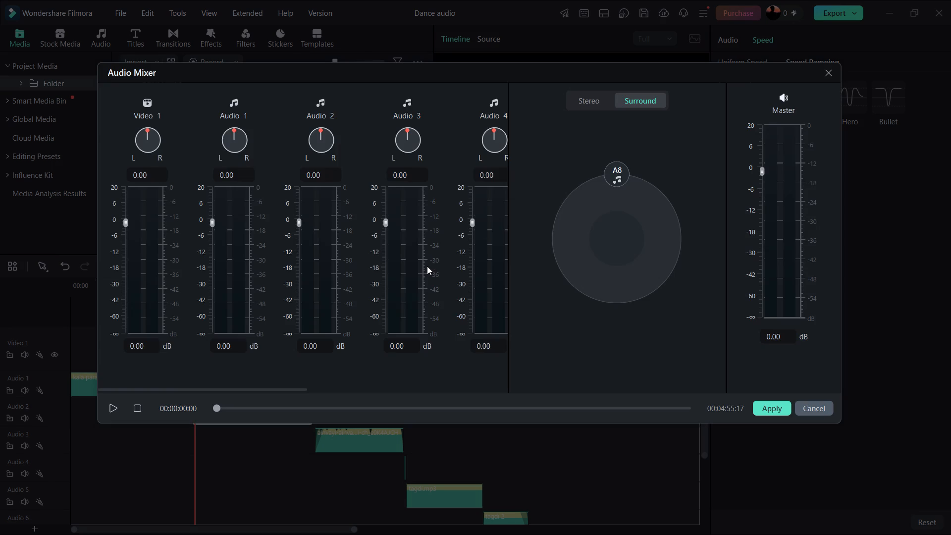
click(594, 104)
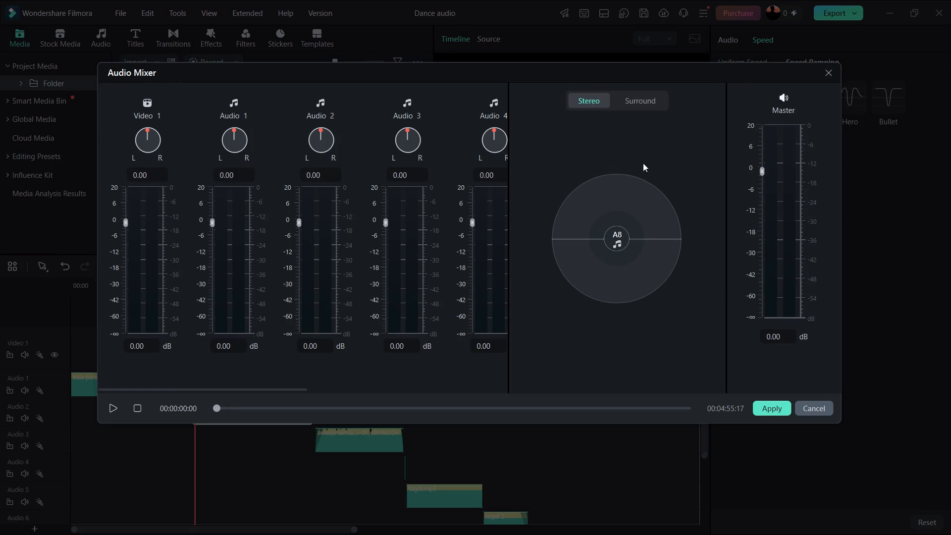
click(771, 411)
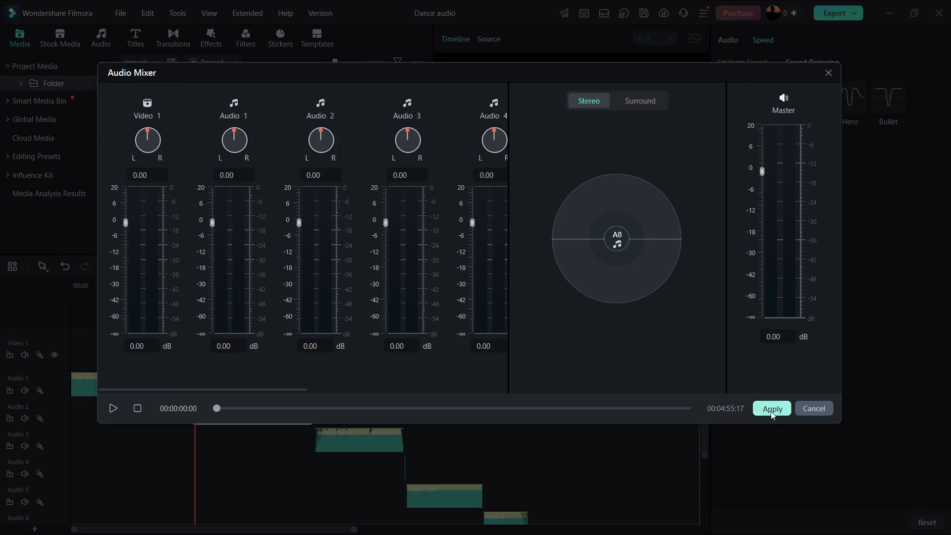
Play the openings of the kala paranda clip on Audio 1 and the What Jhumka clip on Audio 2 to compare them.
click(158, 392)
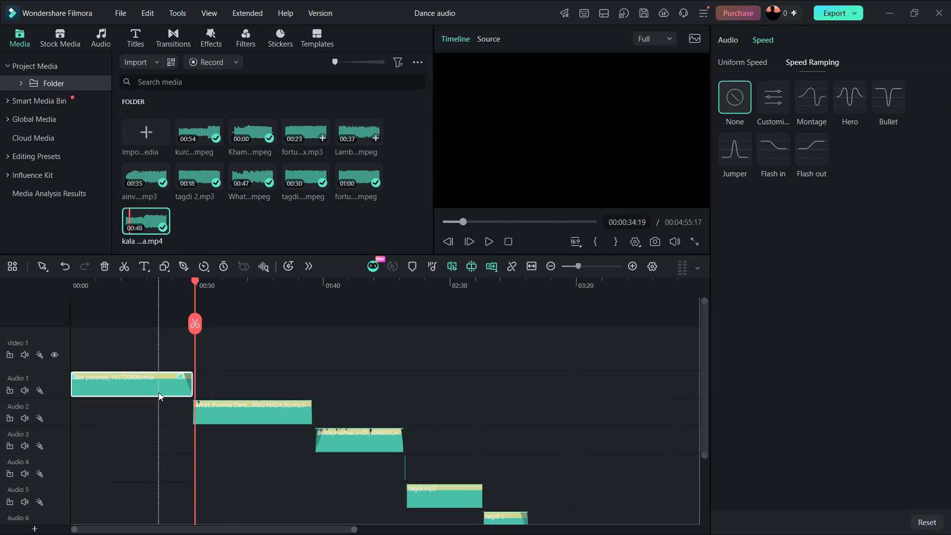
double_click(85, 379)
key(space)
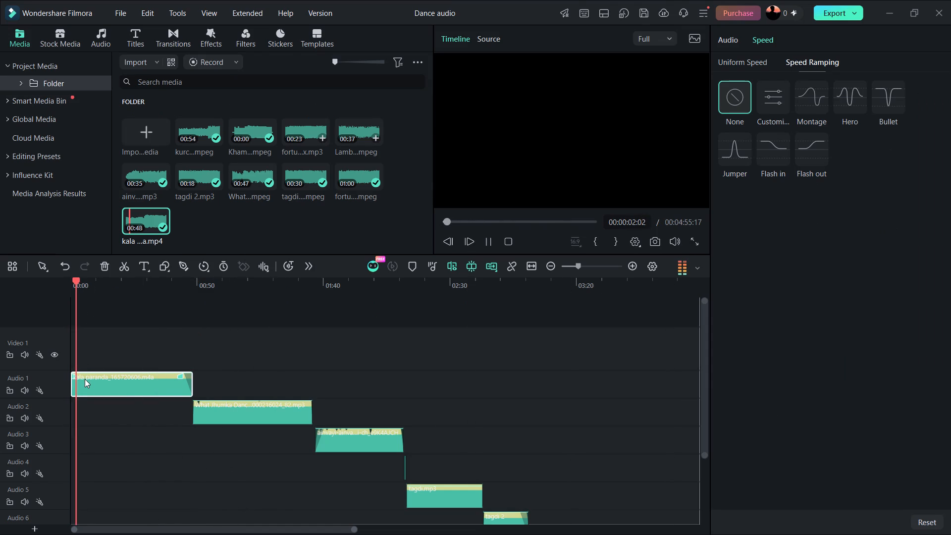
double_click(228, 409)
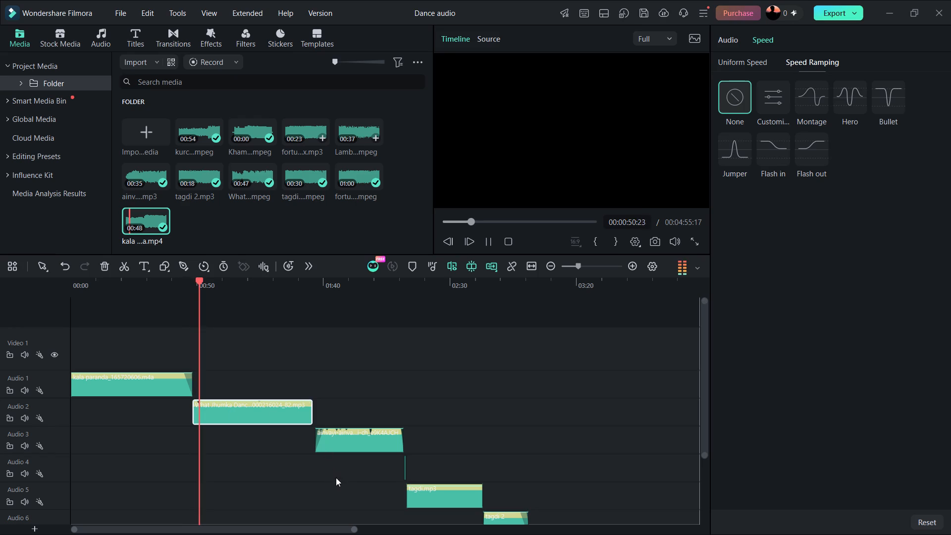
Move the Audio 3 clip earlier to meet the end of What Jhumka, and play across the join.
drag(342, 442, 337, 433)
key(space)
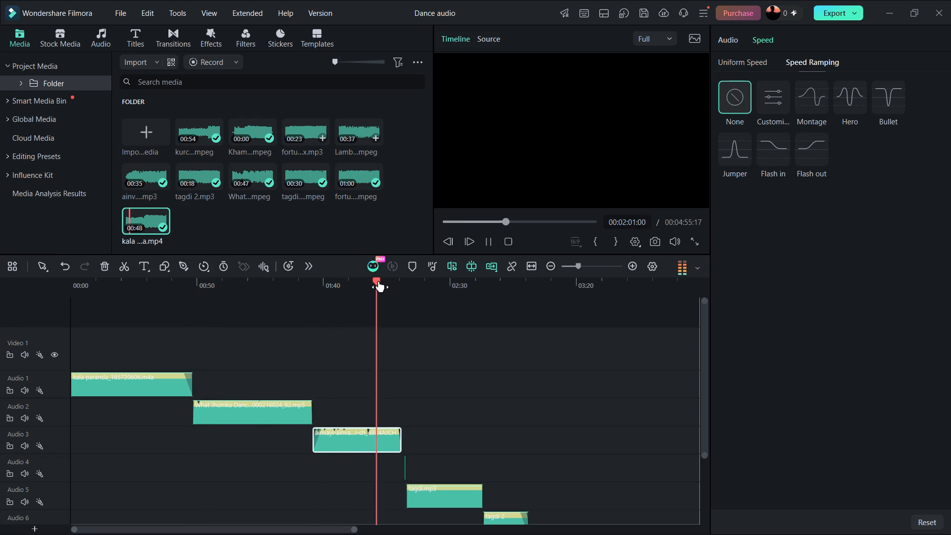
drag(379, 281, 296, 286)
key(space)
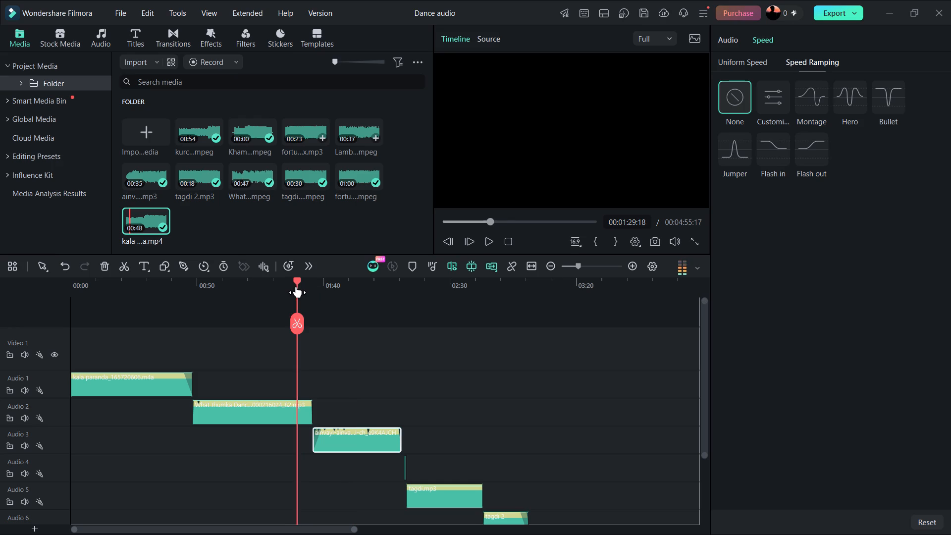
key(space)
Move the very short Audio 4 clip earlier to snap against the end of the Audio 3 clip, and play across the join.
scroll(380, 460, down, 1)
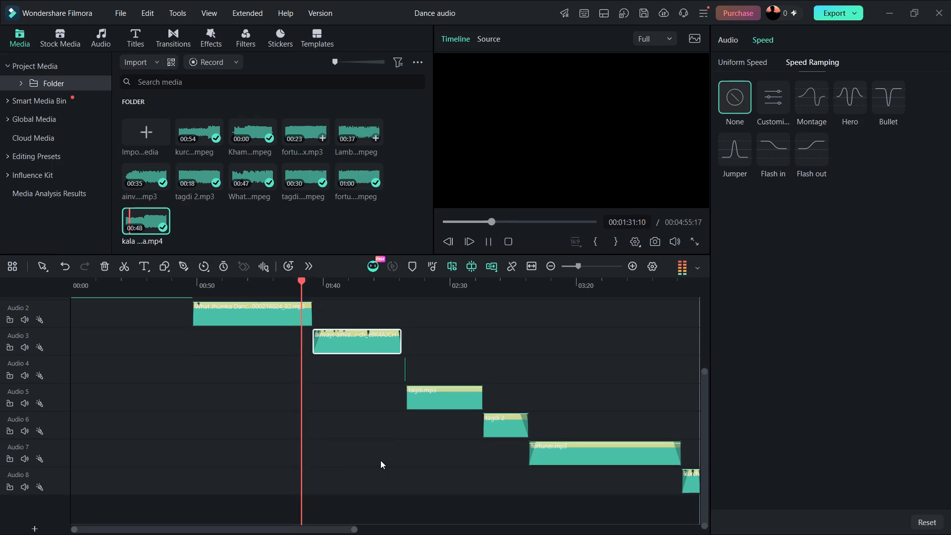
drag(406, 372, 404, 372)
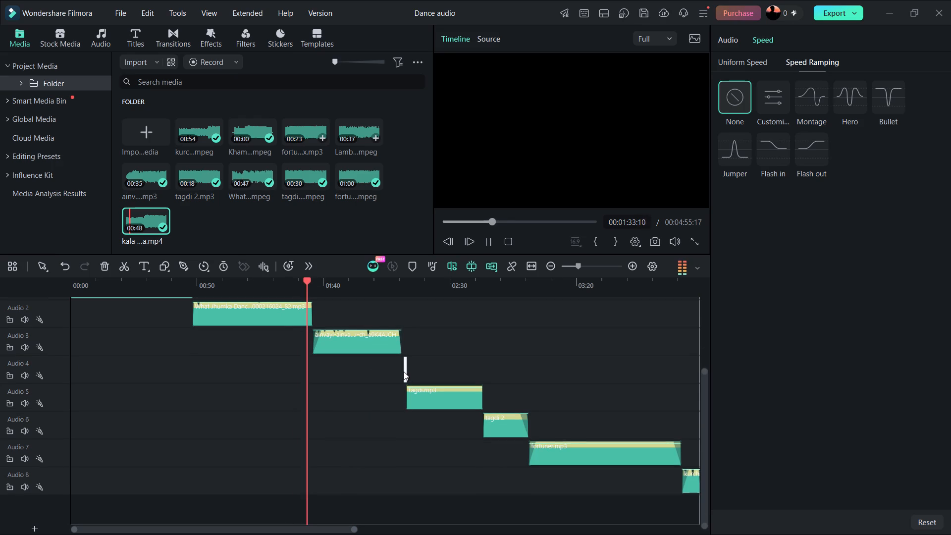
drag(404, 372, 397, 372)
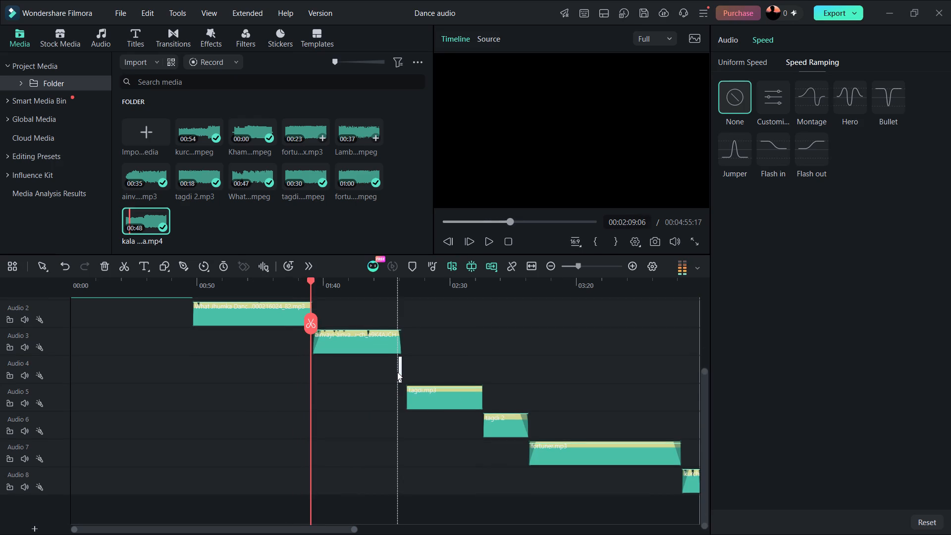
click(400, 372)
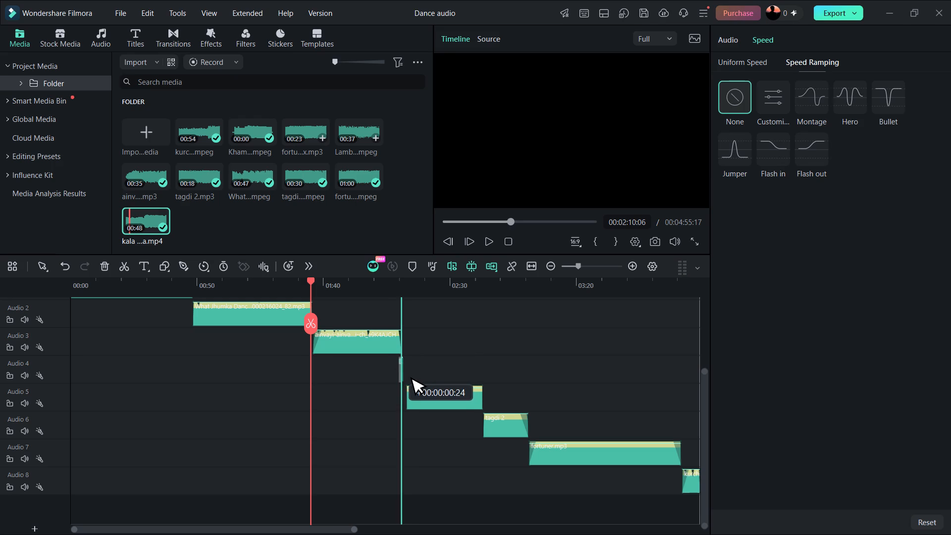
key(space)
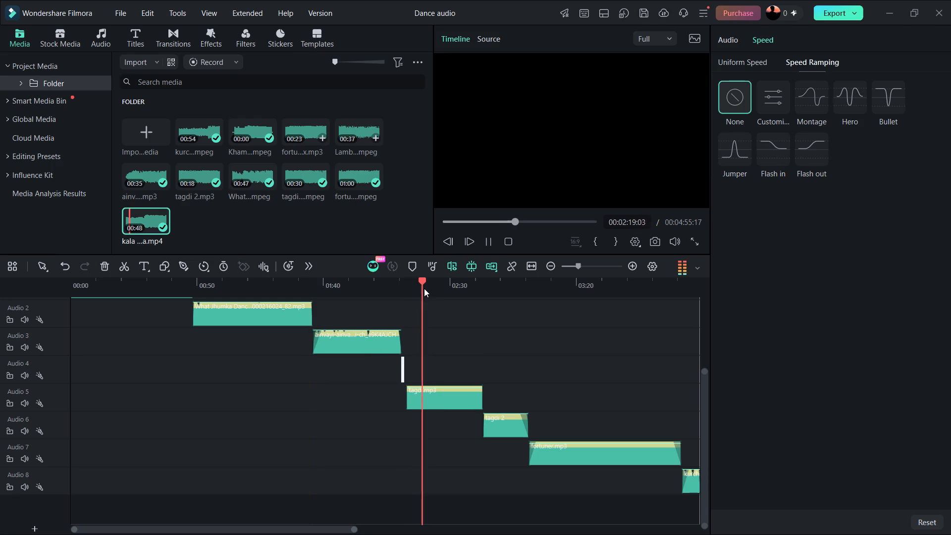
drag(426, 279, 389, 284)
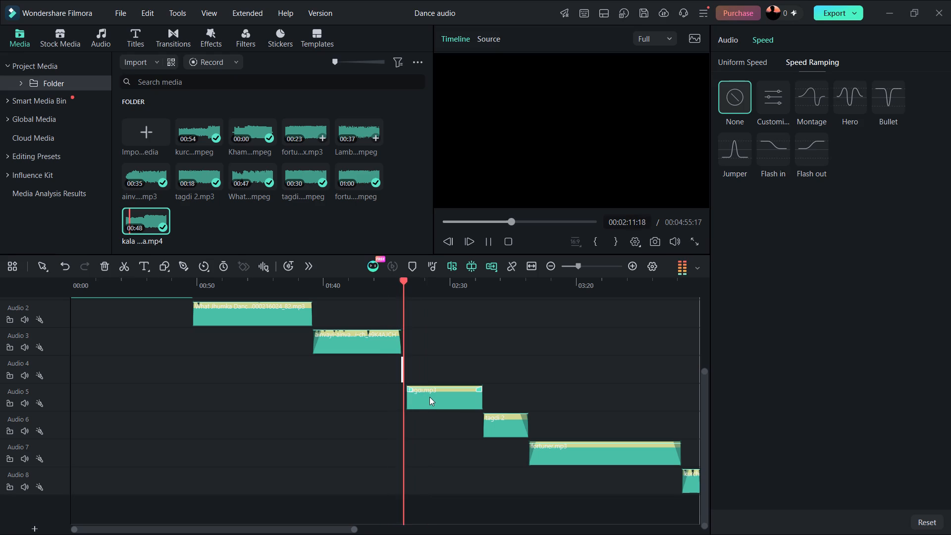
Move the tagdi clip on Audio 5 earlier to meet the end of the short Audio 4 clip, and replay the transition.
click(429, 397)
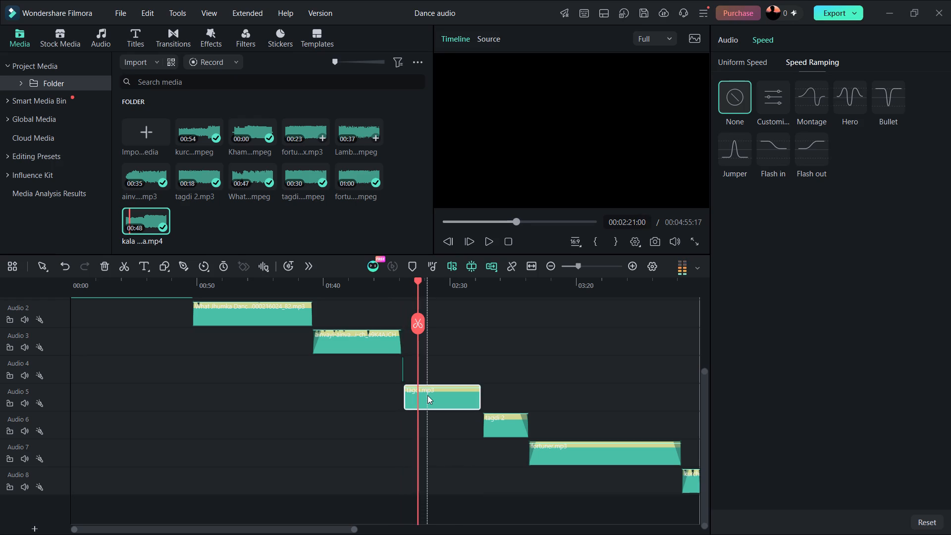
drag(417, 281, 403, 281)
drag(402, 281, 393, 281)
key(space)
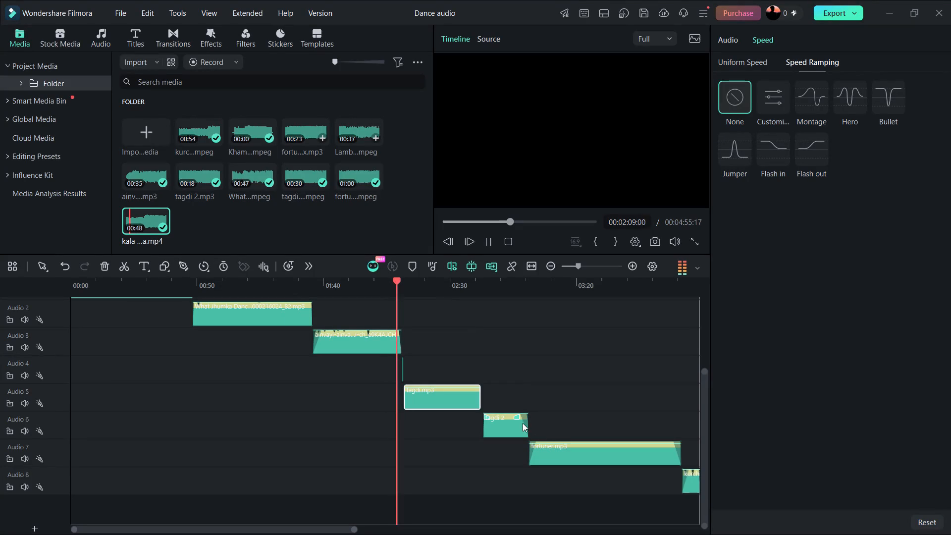
Move the tagdi 2 clip on Audio 6 to start at 00:02:42:03, right after the Audio 5 clip, and play its closing part.
drag(514, 423, 506, 423)
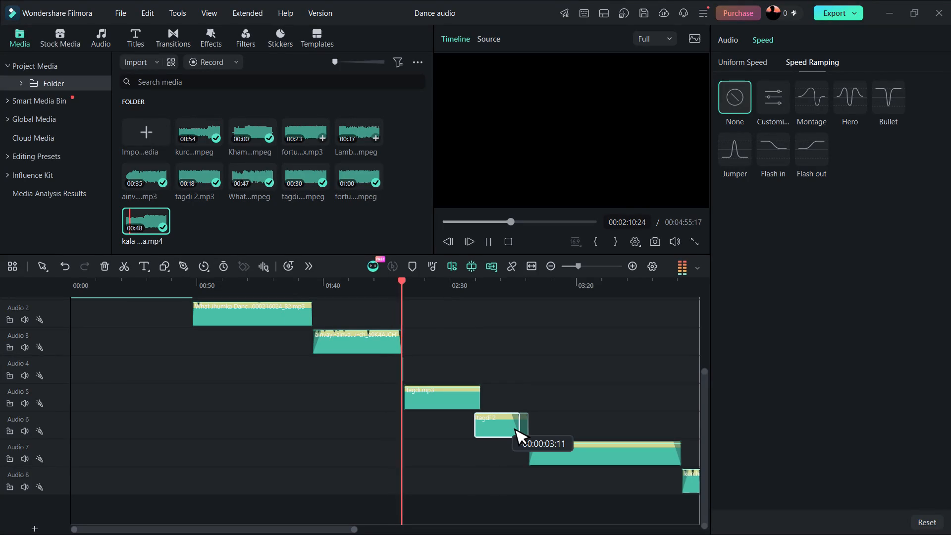
drag(506, 423, 509, 421)
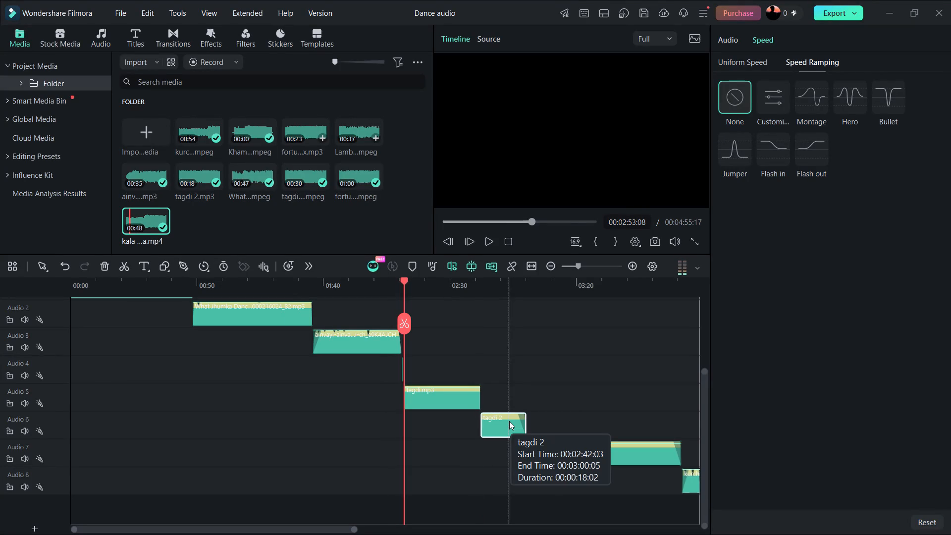
key(space)
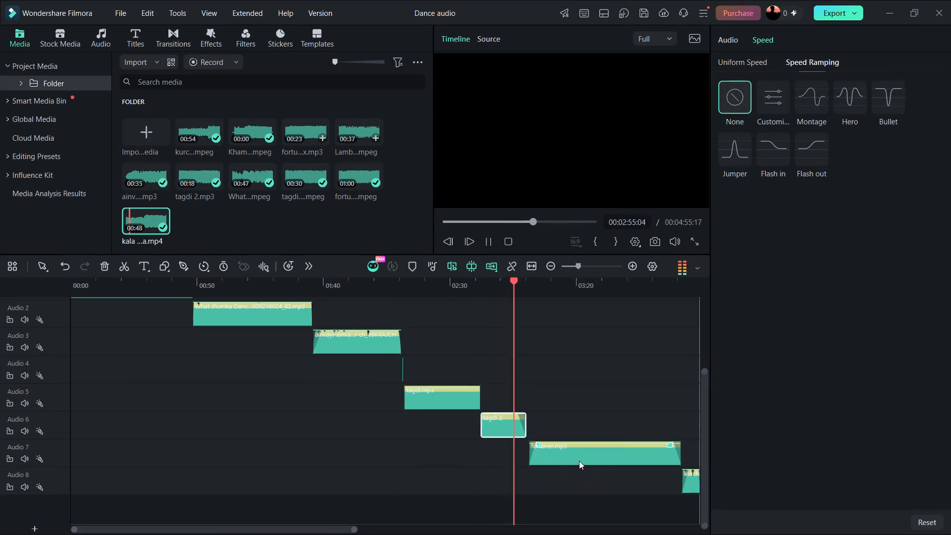
Move the fortuner.mp3 clip on Audio 7 earlier to snap against the end of tagdi 2.
drag(574, 451, 568, 449)
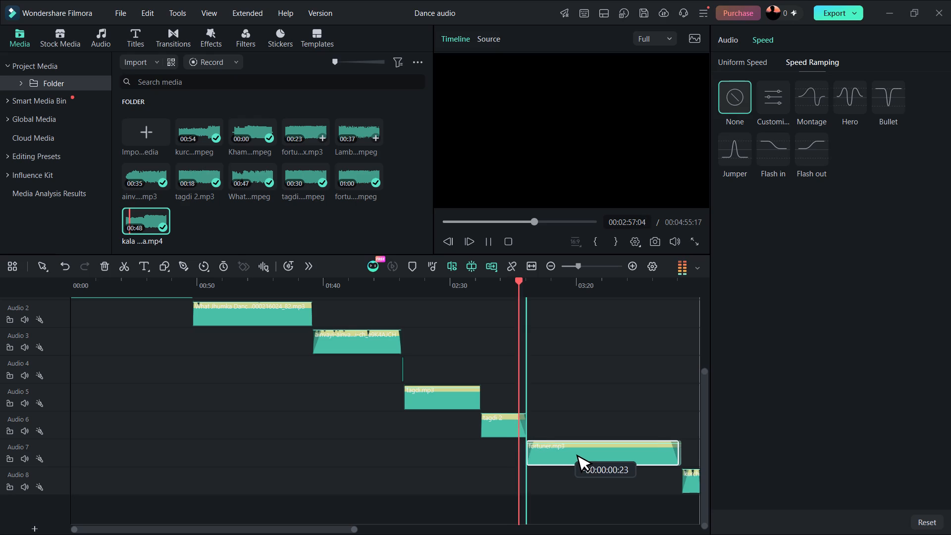
drag(568, 449, 569, 449)
scroll(591, 453, left, 1)
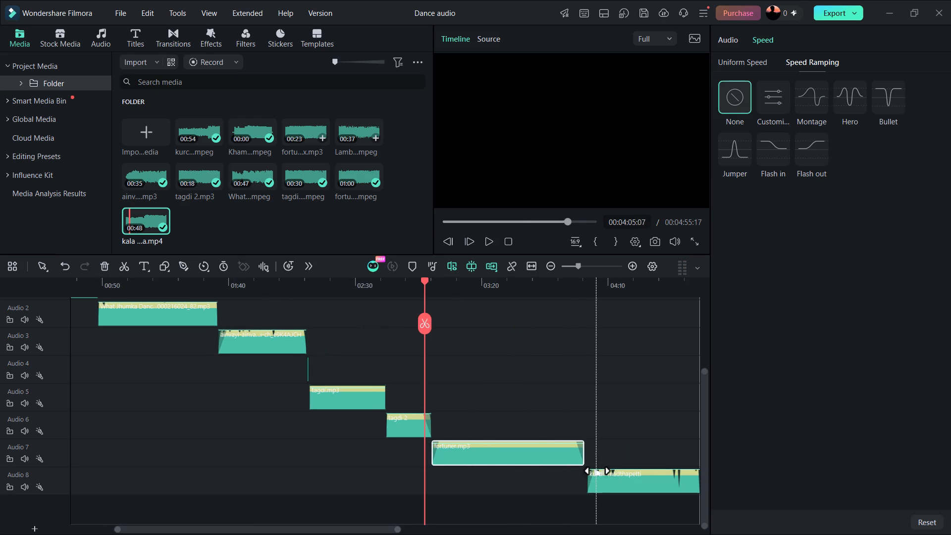
Move the kurchi clip on Audio 8 earlier to snap against the end of fortuner.mp3 on Audio 7.
click(627, 479)
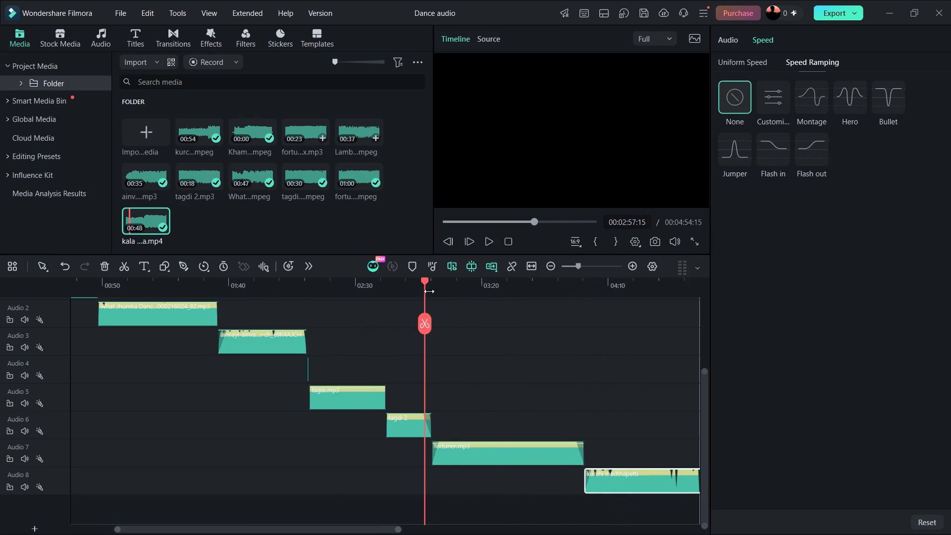
Play the medley from the very beginning, and skip ahead to listen near the end of the Audio 3 clip.
drag(423, 277, 101, 254)
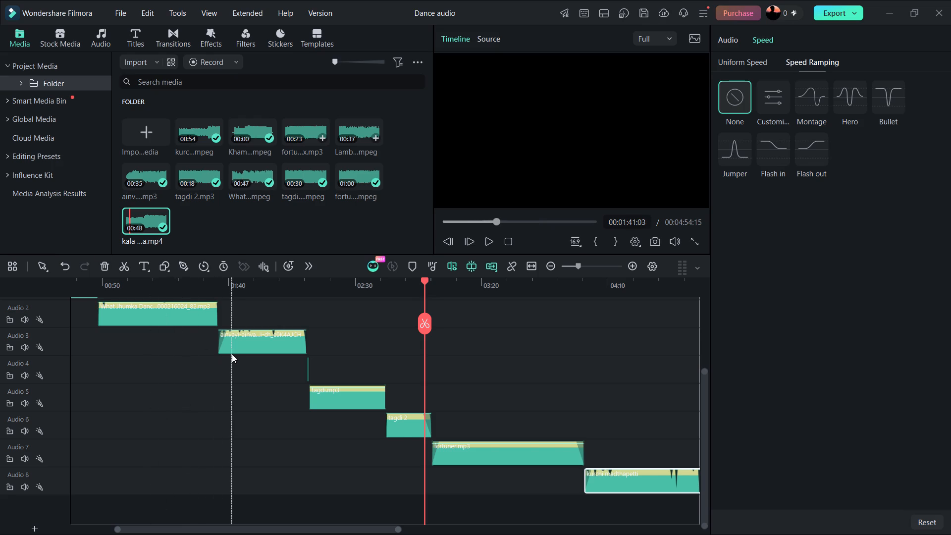
scroll(232, 354, right, 12)
drag(483, 222, 439, 219)
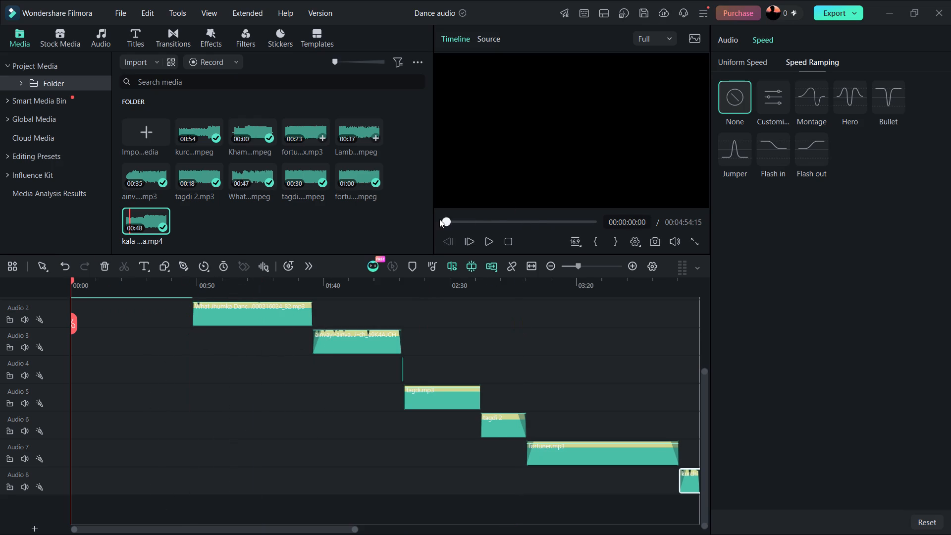
drag(439, 219, 438, 219)
key(space)
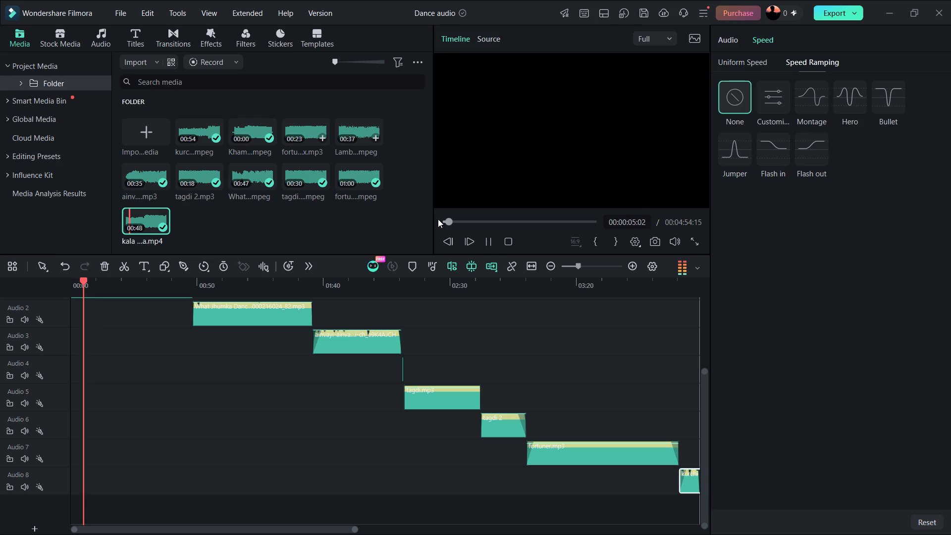
scroll(579, 392, left, 6)
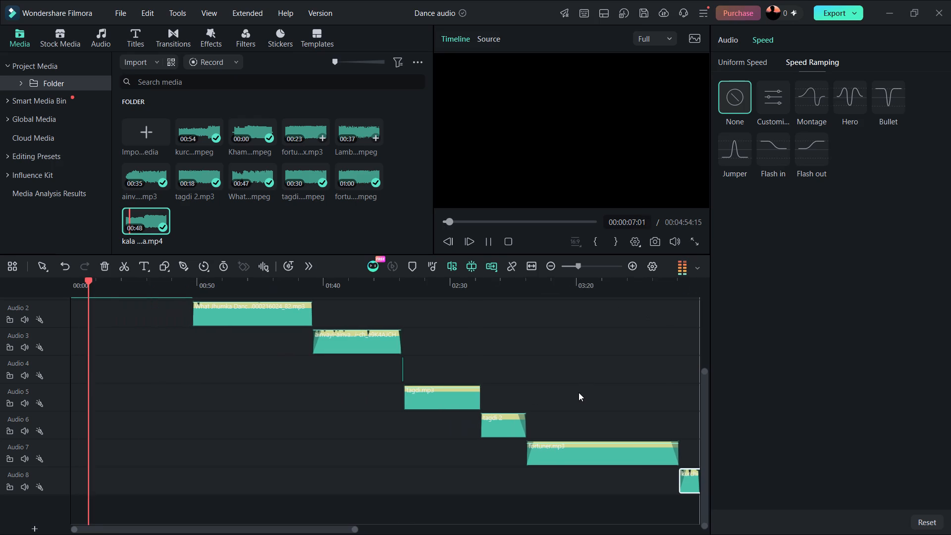
scroll(565, 422, left, 1)
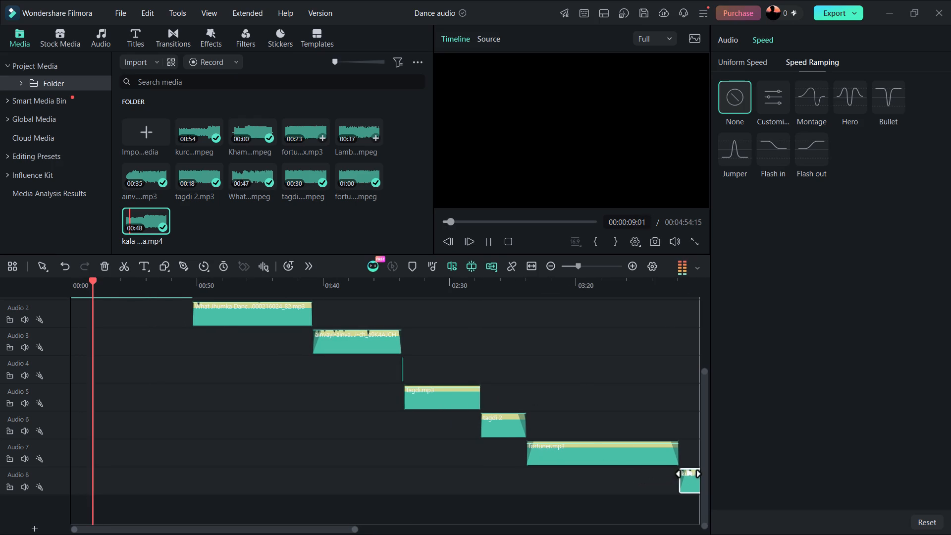
click(692, 481)
scroll(655, 472, left, 2)
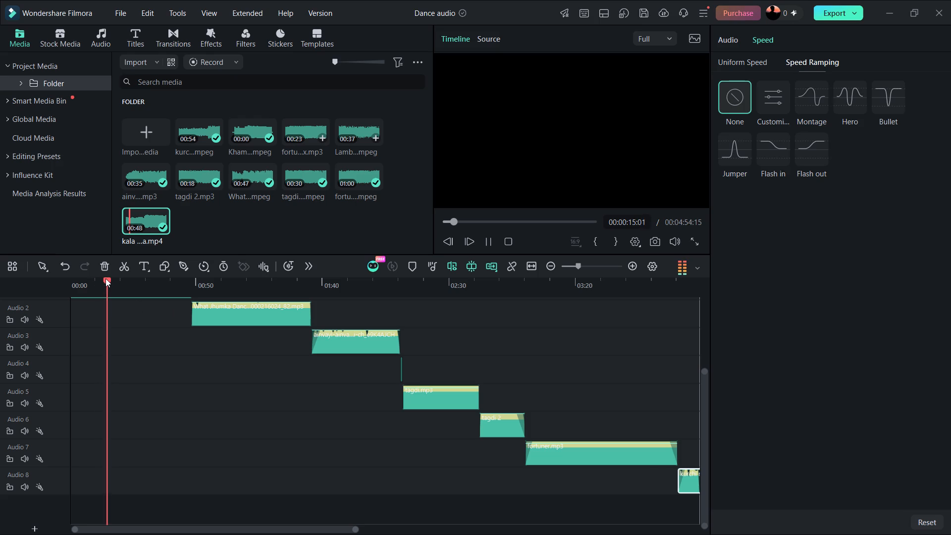
drag(106, 278, 387, 312)
Apply the Flash out speed ramping preset to the kurchi clip on Audio 8.
scroll(522, 400, left, 2)
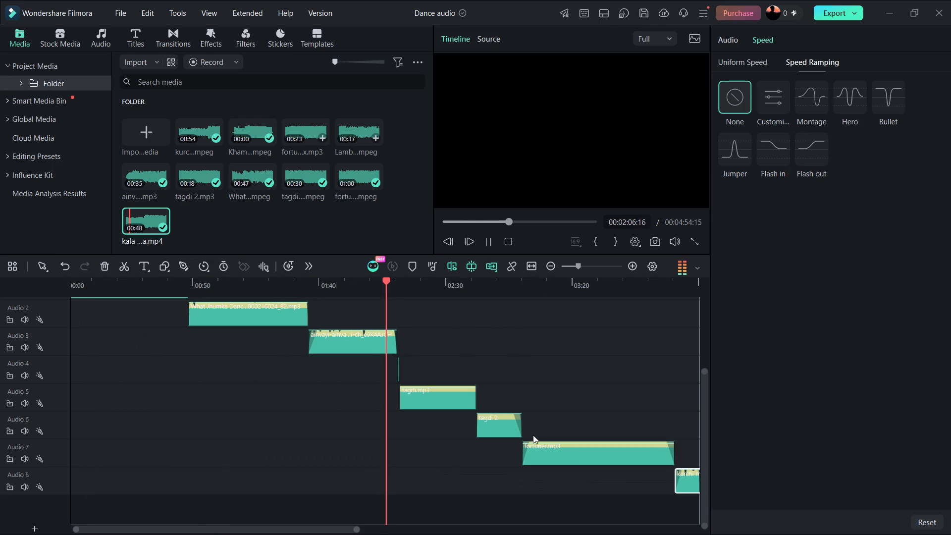
scroll(640, 474, left, 1)
click(515, 480)
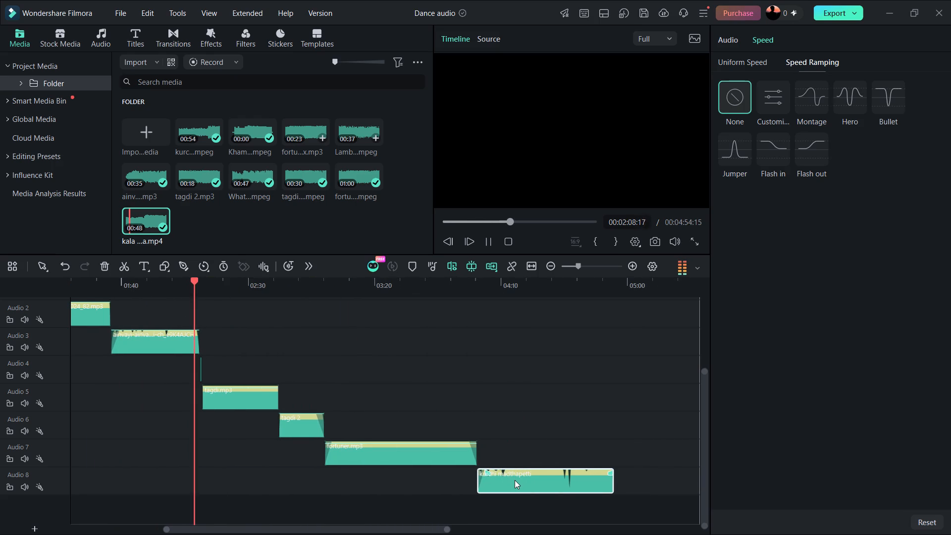
click(813, 152)
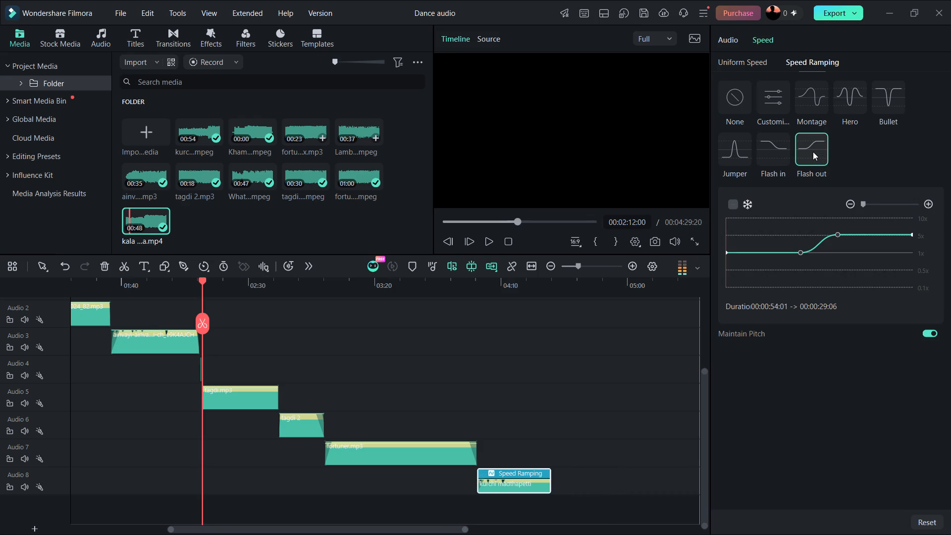
Play the closing part of fortuner.mp3 from about 00:03:46 to check the transition into the speed-ramped Audio 8 clip.
key(space)
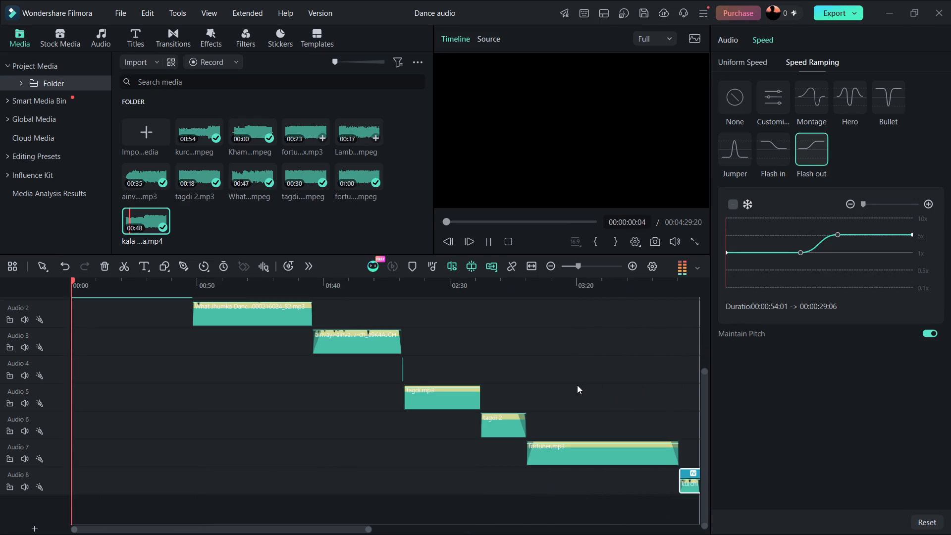
scroll(546, 339, left, 1)
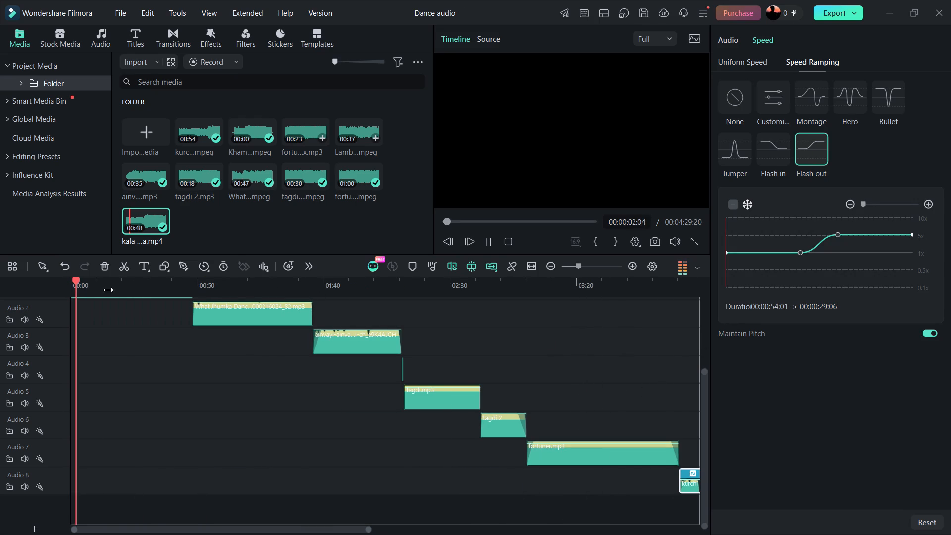
drag(75, 284, 638, 294)
scroll(638, 294, left, 1)
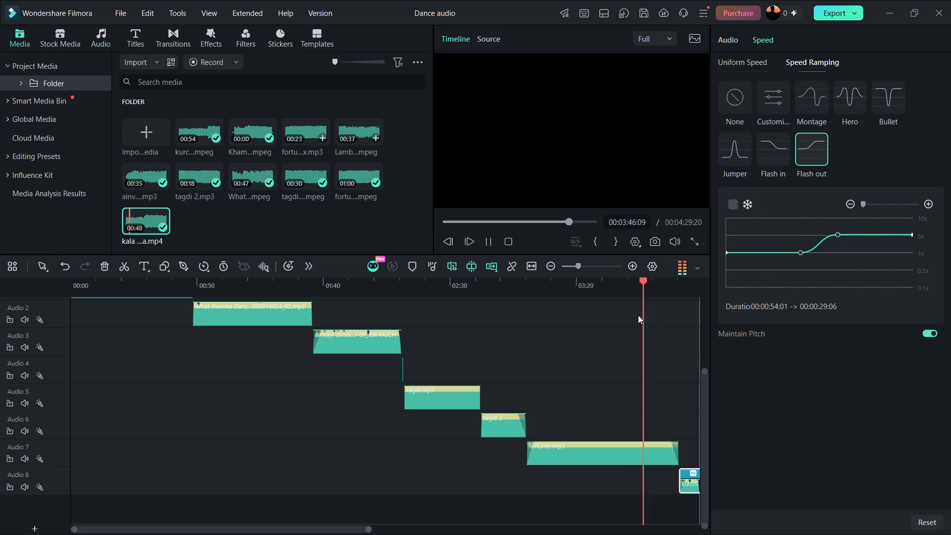
scroll(635, 374, left, 1)
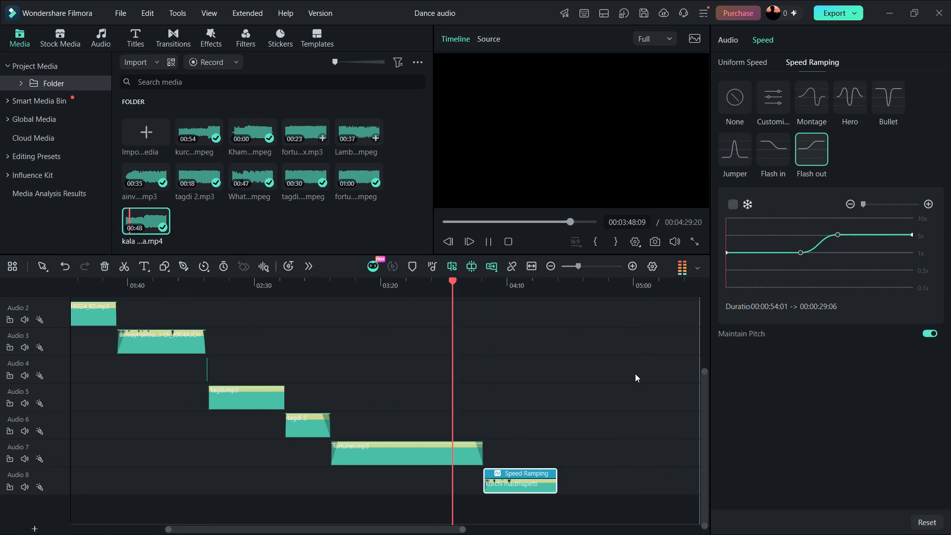
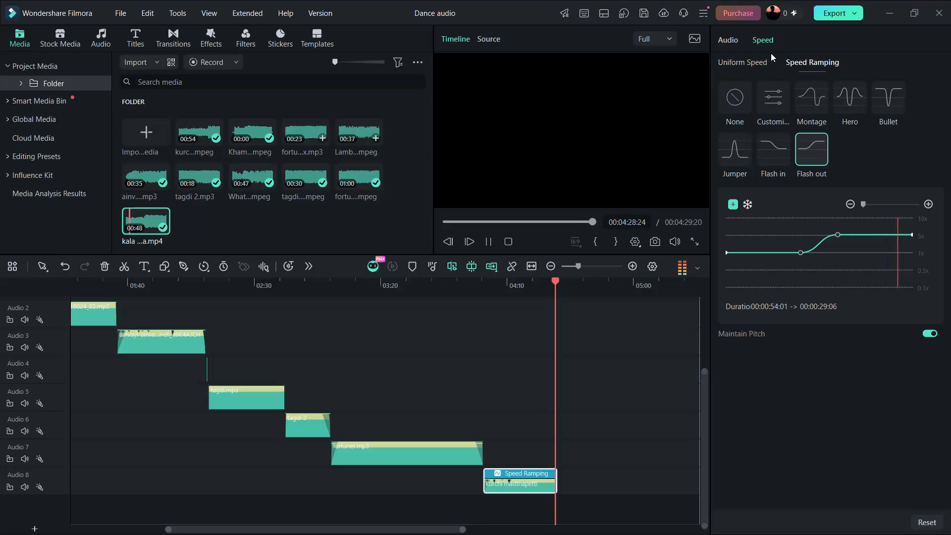
Remove the speed ramping from the kurchi clip on Audio 8 by applying the None preset.
click(740, 90)
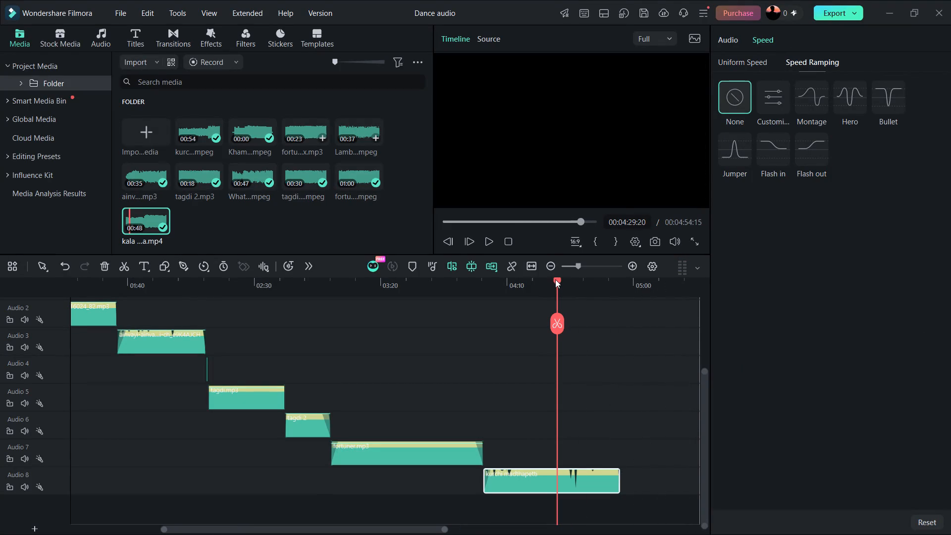
Play the medley from the very beginning of the timeline.
drag(556, 279, 1, 245)
key(space)
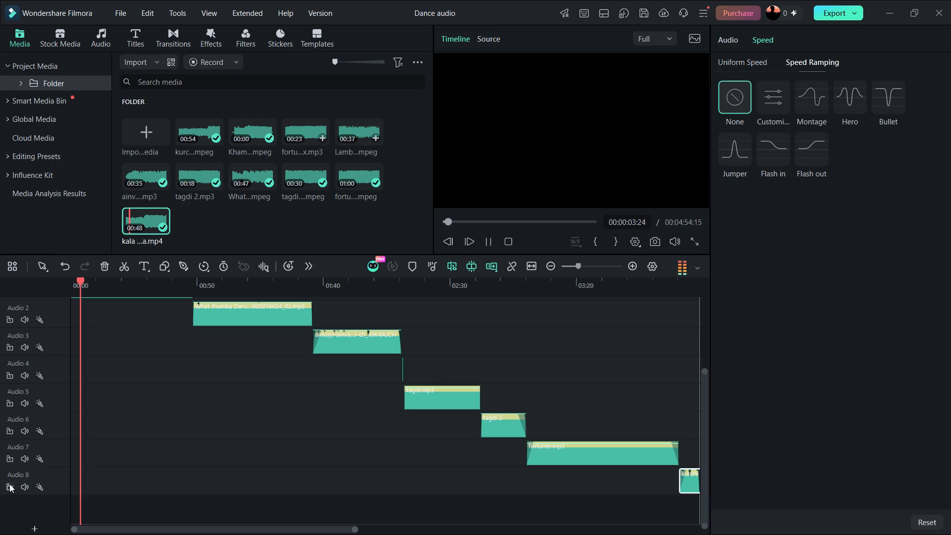
Lock all eight audio tracks, Audio 1 through Audio 8, to protect the clip arrangement.
scroll(17, 340, right, 1)
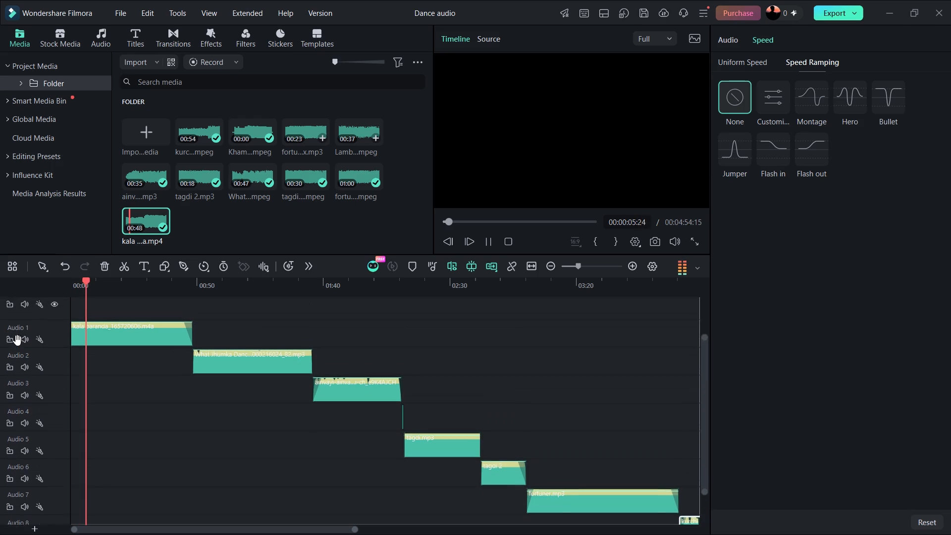
scroll(17, 340, right, 1)
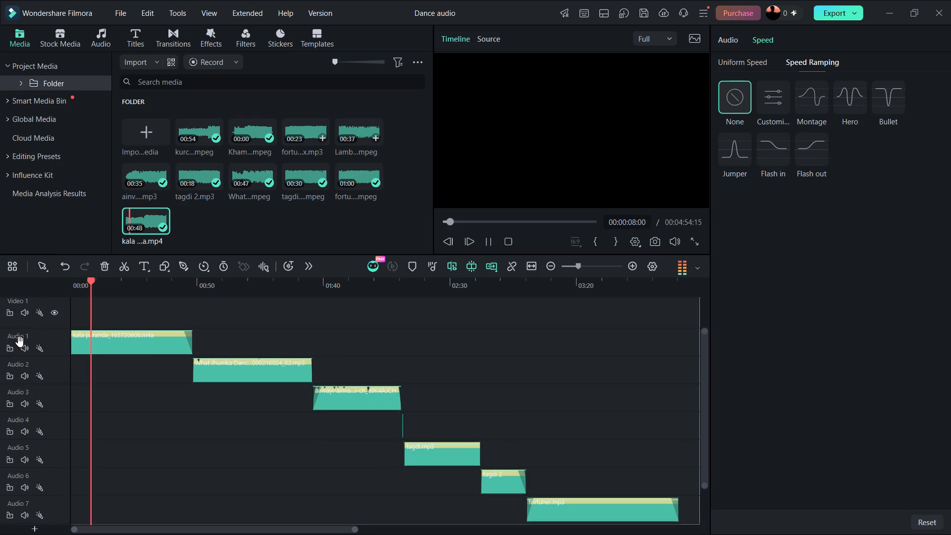
click(11, 351)
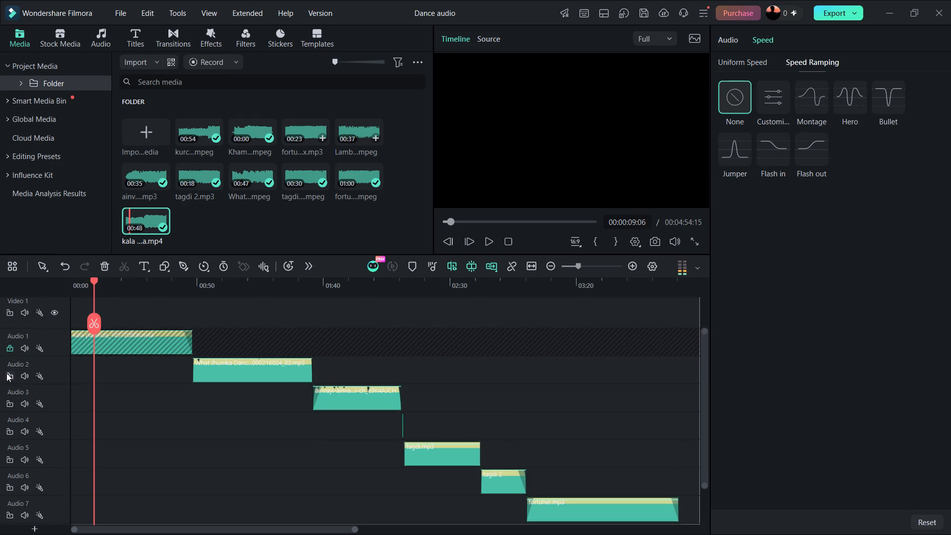
click(11, 378)
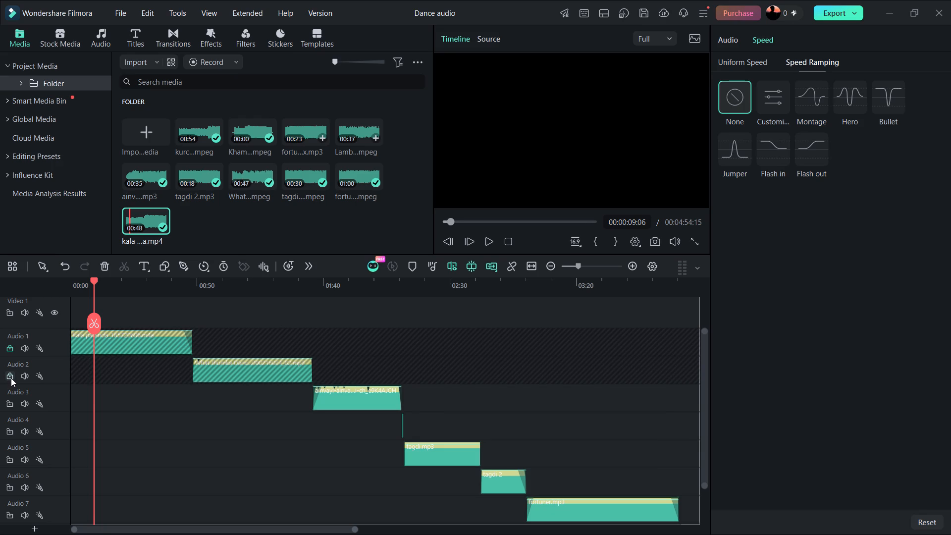
click(11, 410)
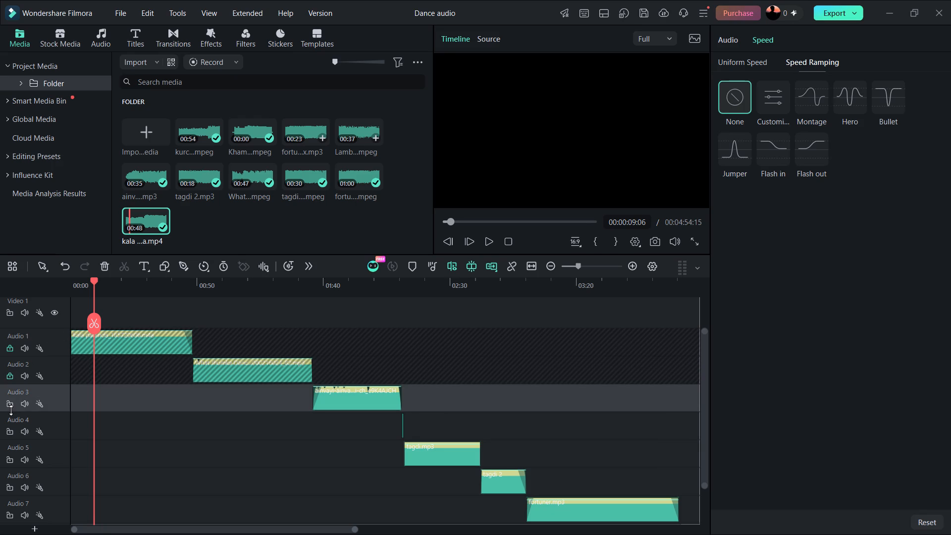
click(11, 407)
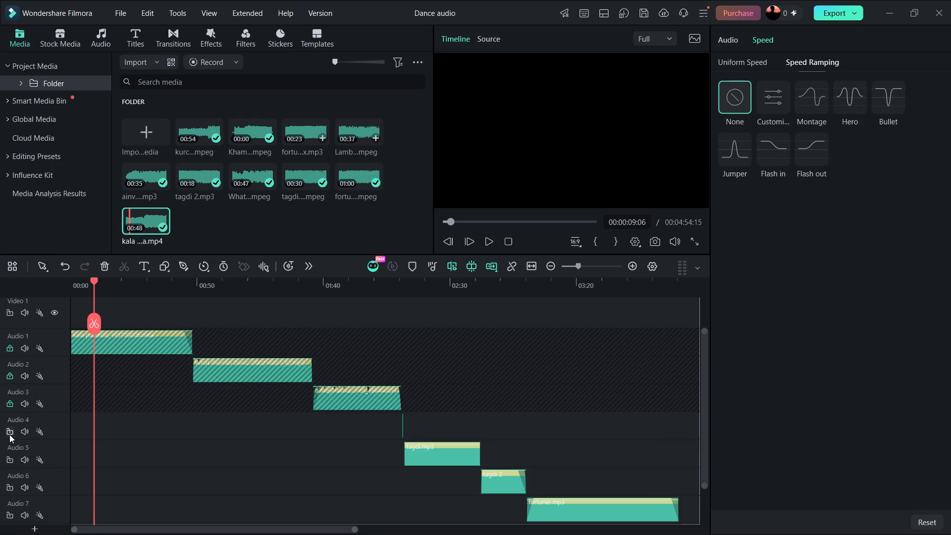
click(9, 434)
scroll(9, 434, down, 1)
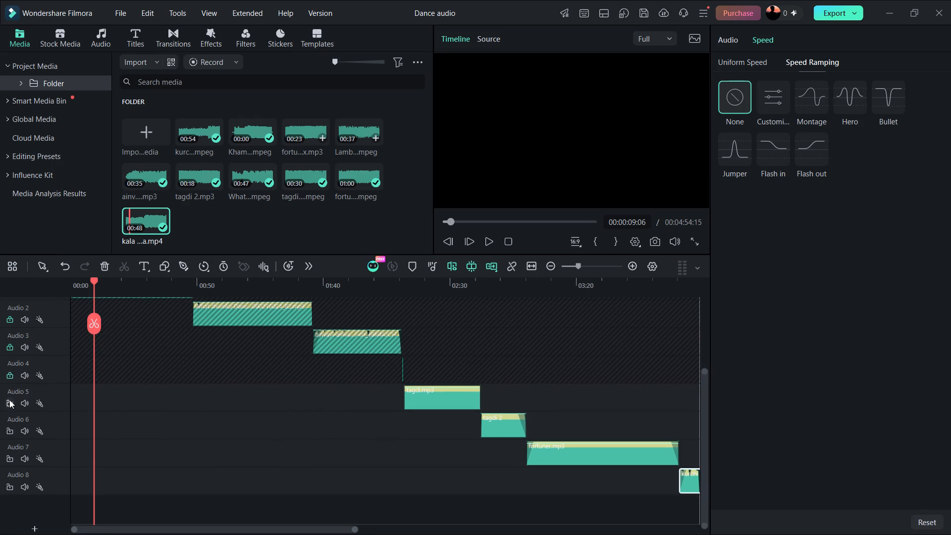
click(10, 405)
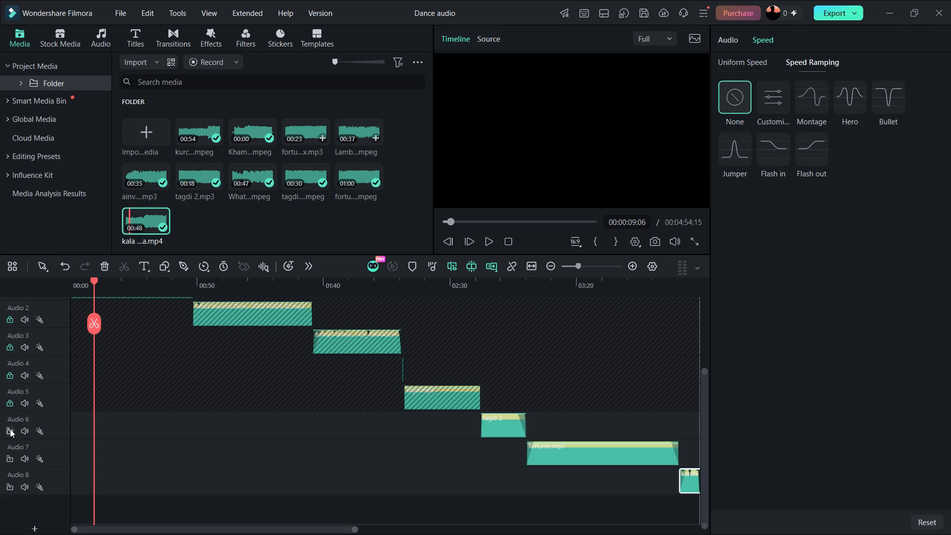
click(10, 434)
click(10, 461)
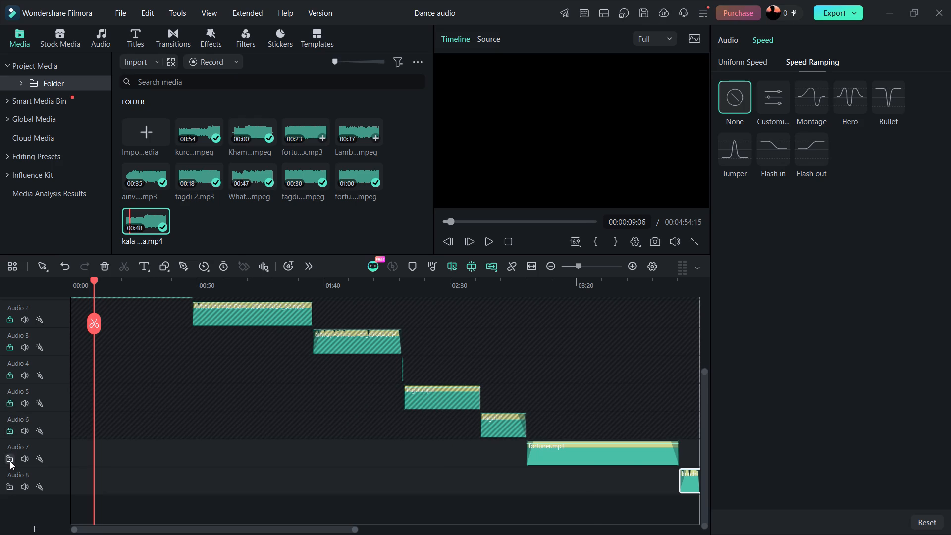
click(11, 488)
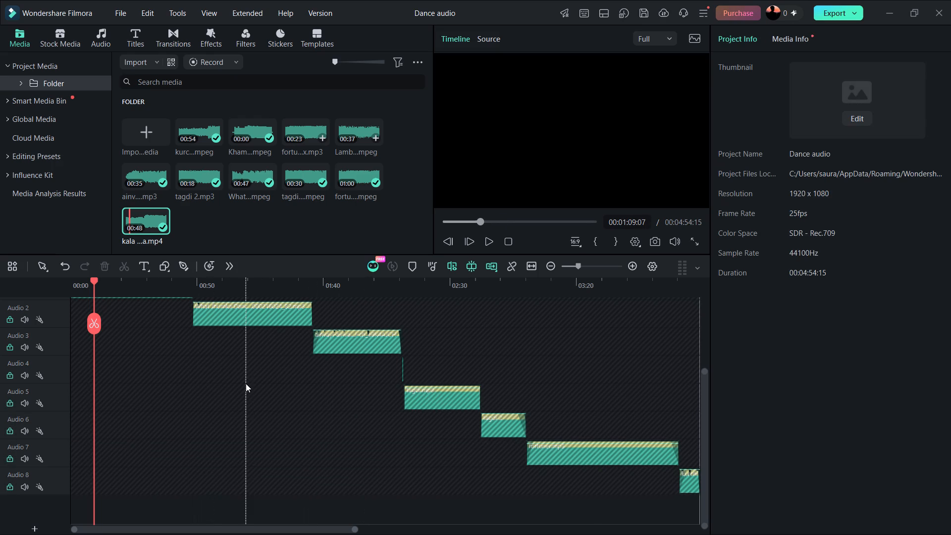
Play the medley from about 00:02:03 to check the transition out of the Audio 3 clip.
scroll(246, 383, right, 10)
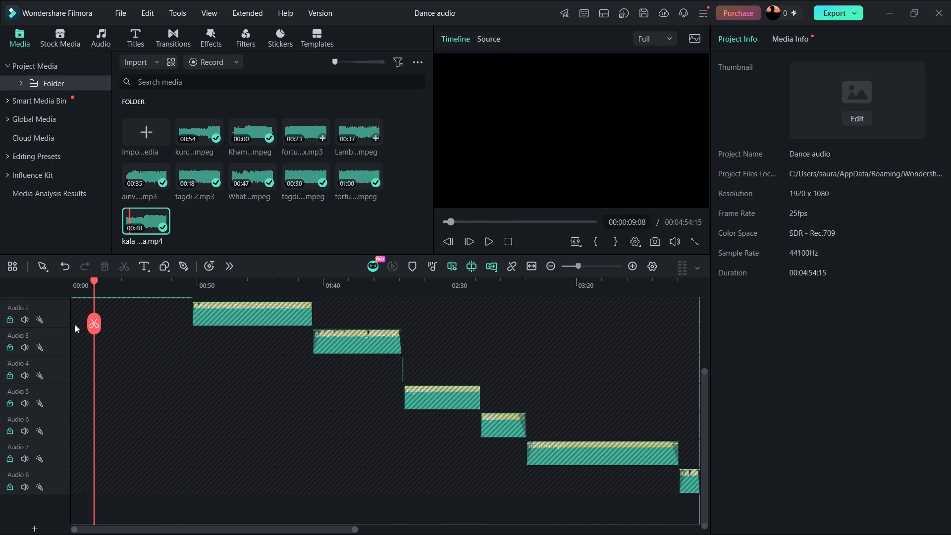
drag(94, 280, 340, 292)
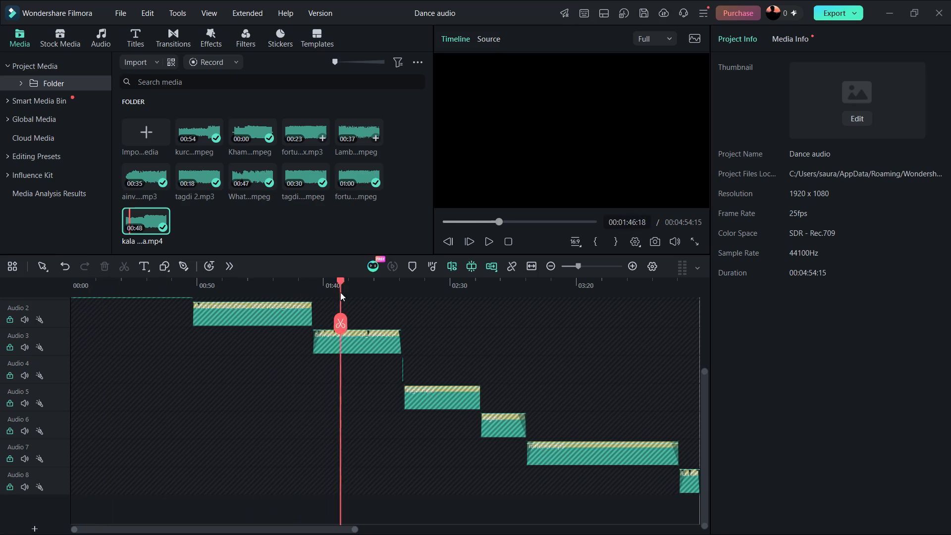
drag(340, 292, 381, 292)
key(space)
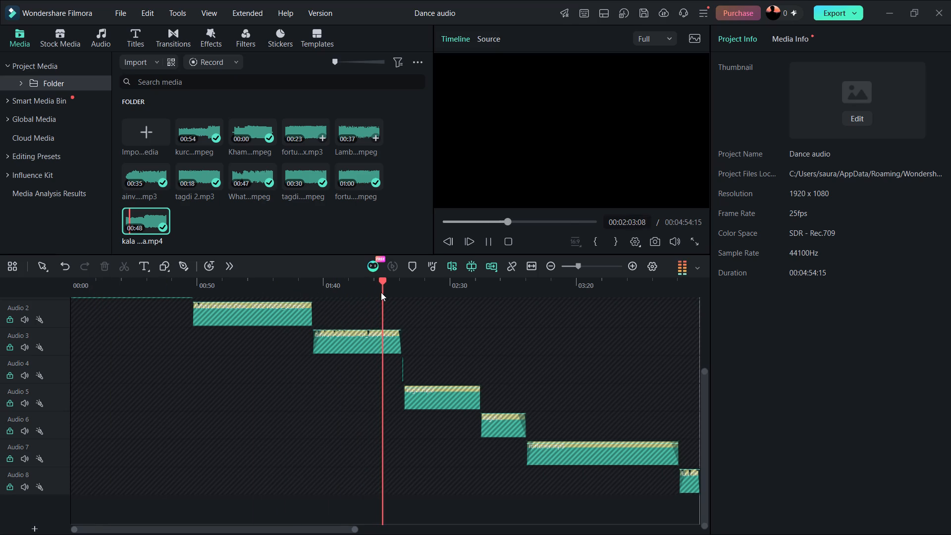
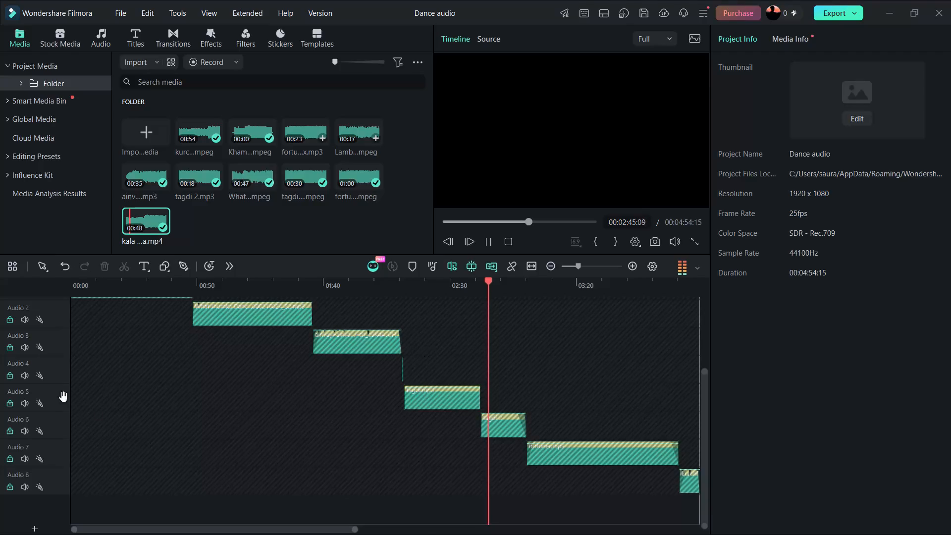
Play the transition from the Audio 5 clip into tagdi 2 and on to fortuner.mp3, leaving Audio 6 locked.
click(11, 433)
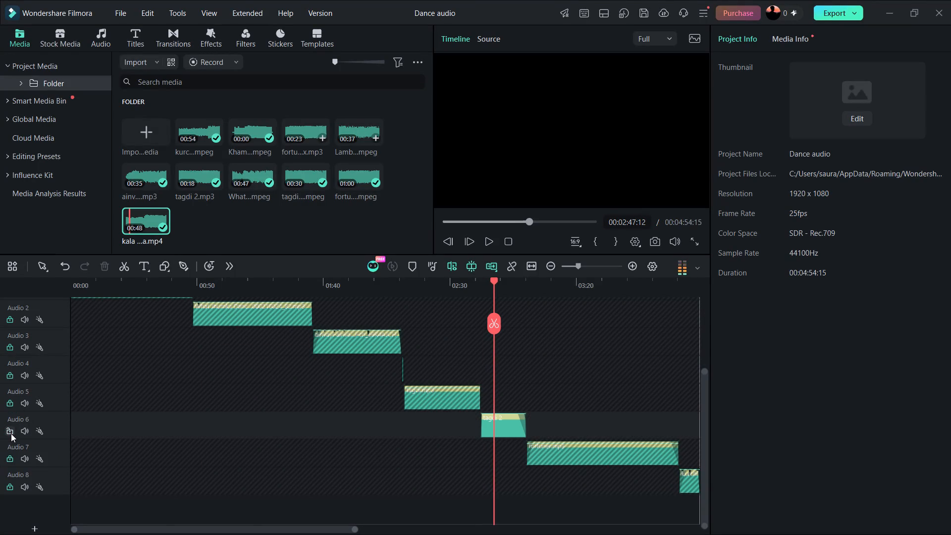
click(489, 427)
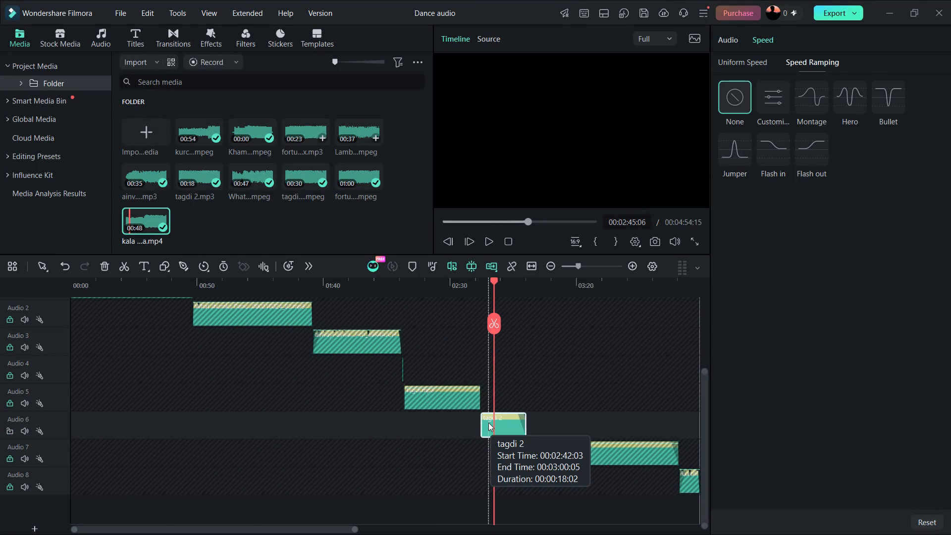
drag(494, 278, 471, 279)
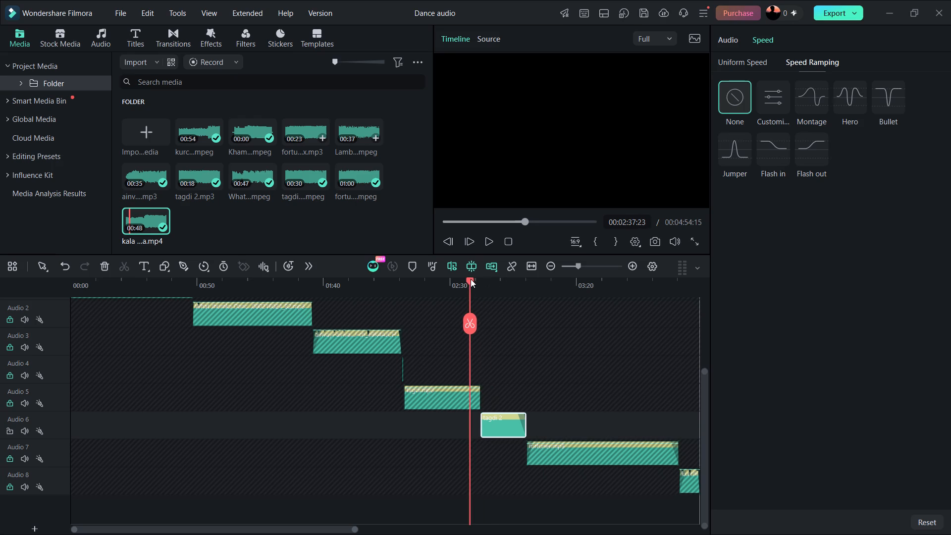
drag(471, 279, 476, 281)
key(space)
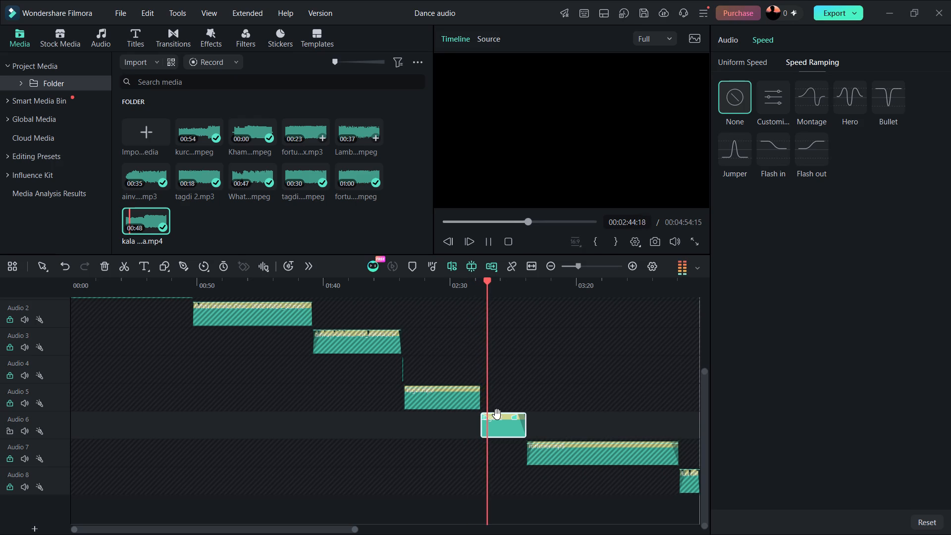
click(13, 433)
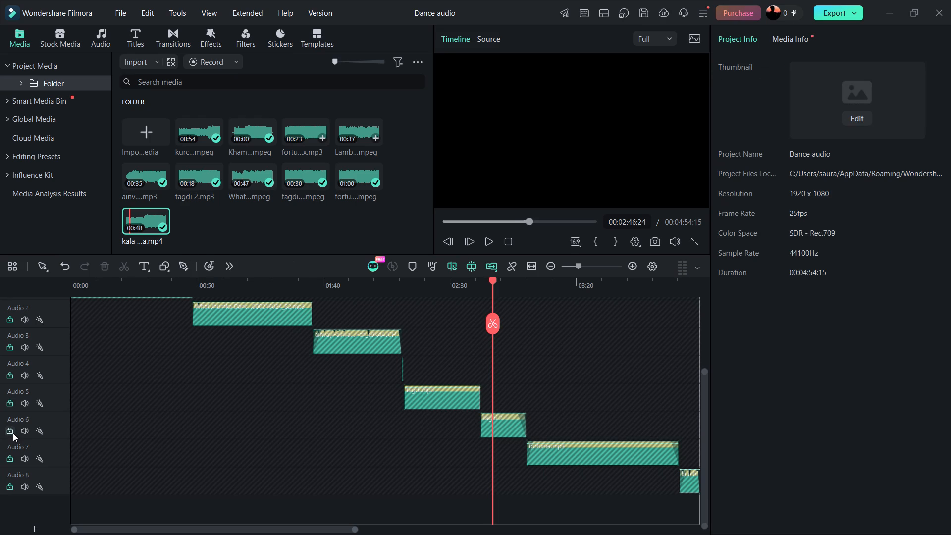
key(space)
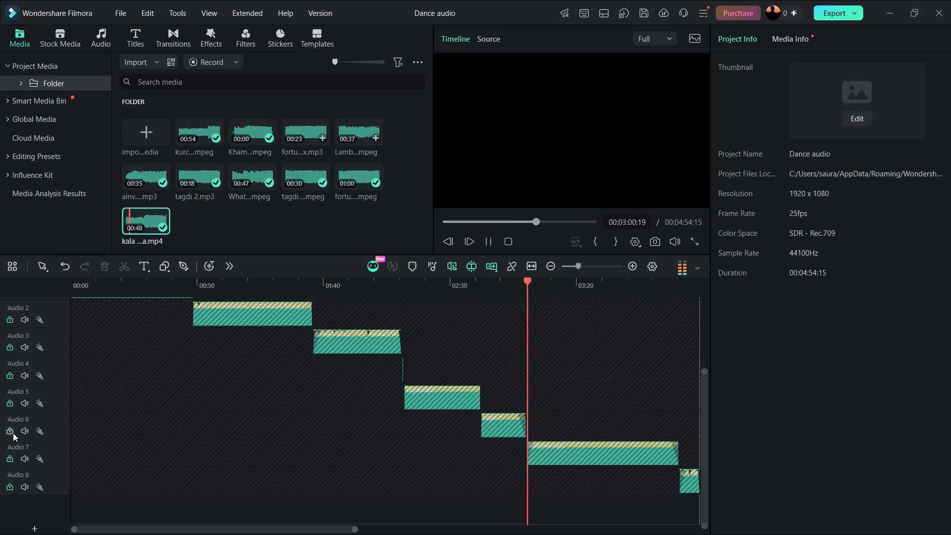
key(space)
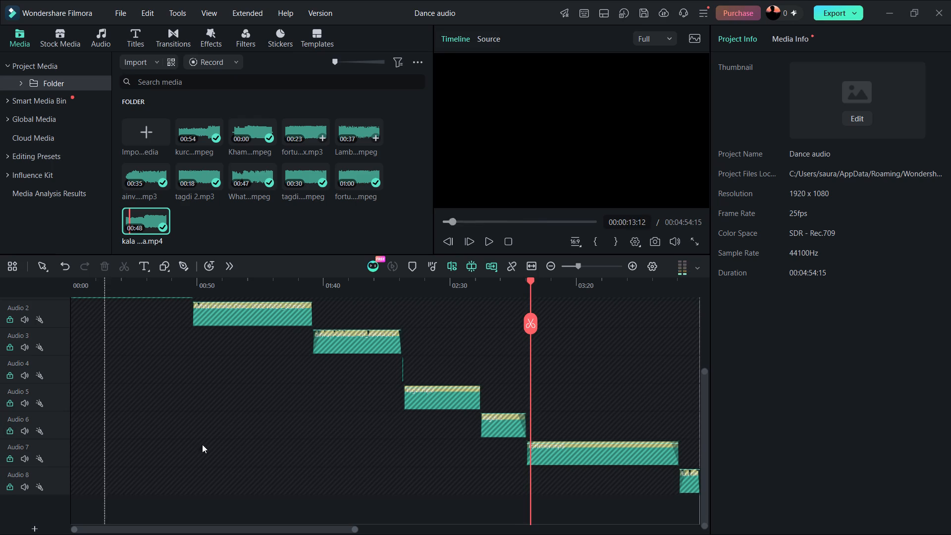
Unlock Audio 6 and set the tagdi 2 clip's fade out to 2.60 s.
click(447, 428)
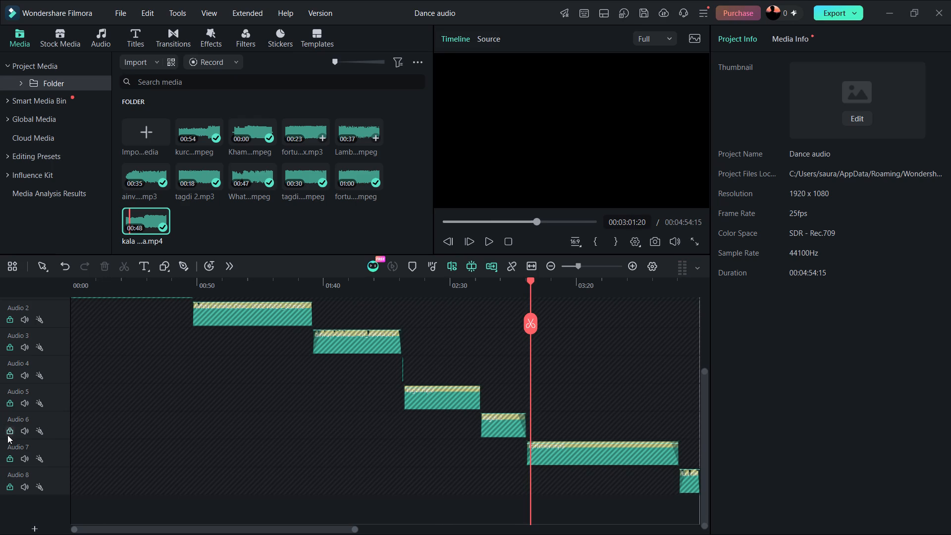
click(7, 437)
click(8, 433)
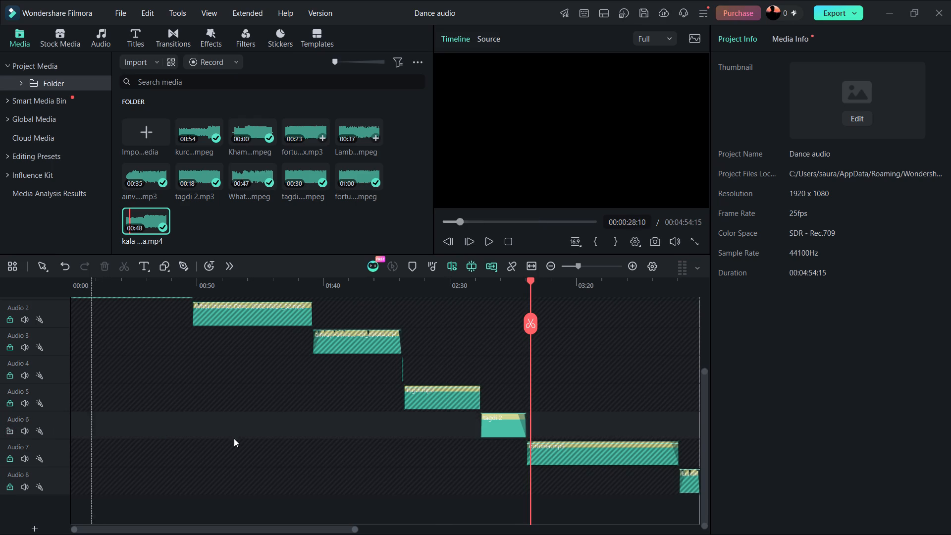
click(513, 423)
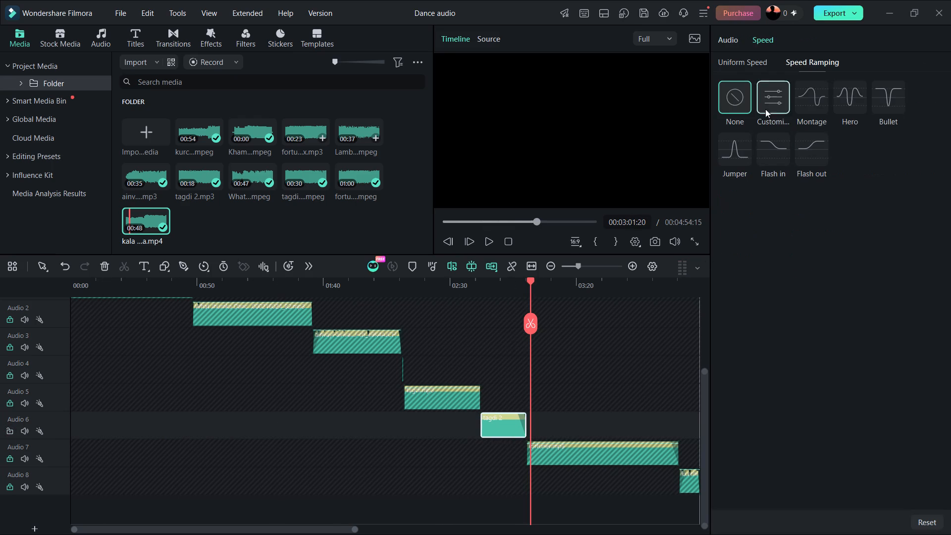
click(745, 61)
click(736, 44)
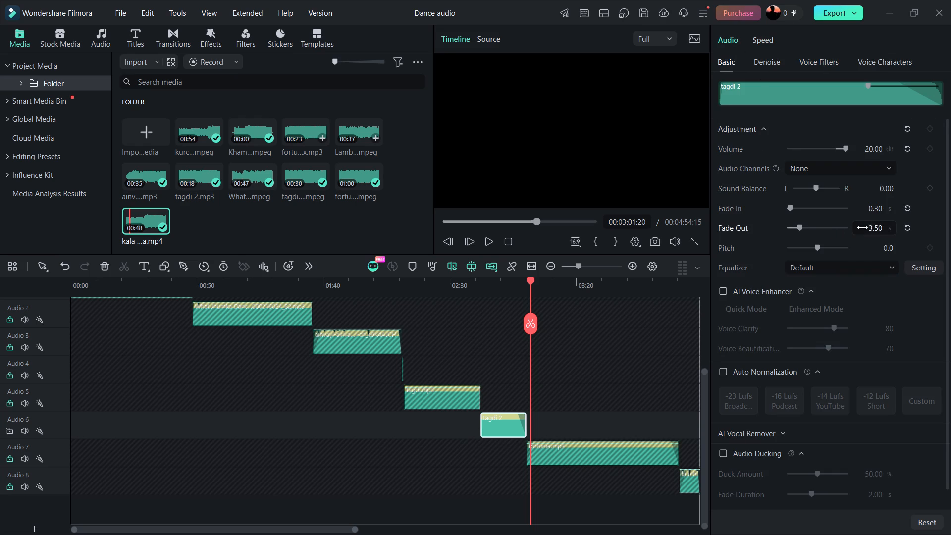
click(874, 229)
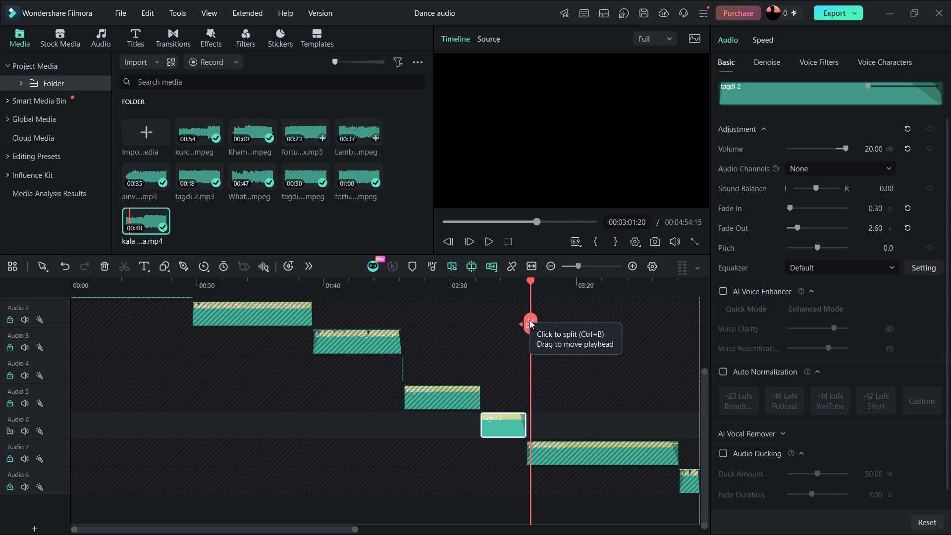
Play the transition from tagdi 2 into fortuner.mp3, locking Audio 6 again while continuing to listen.
drag(529, 321, 529, 321)
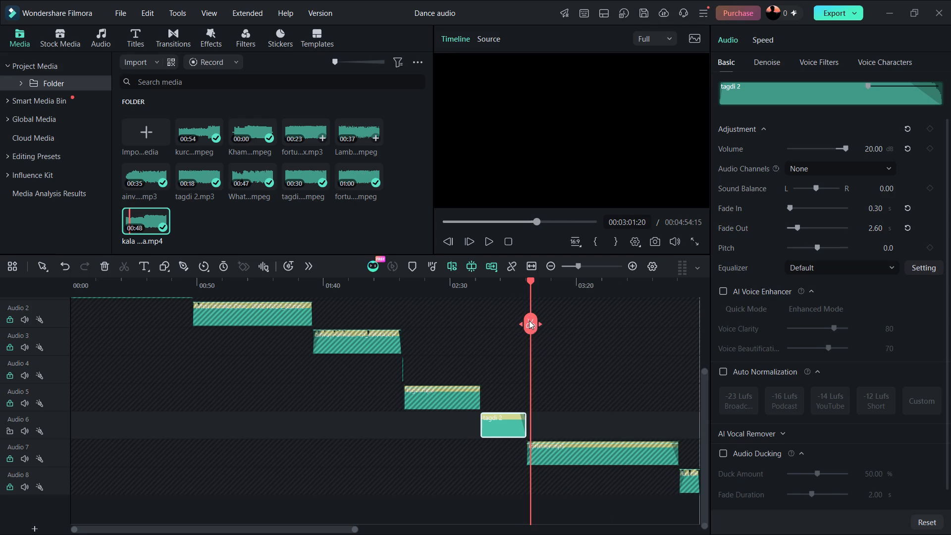
drag(529, 321, 511, 321)
key(space)
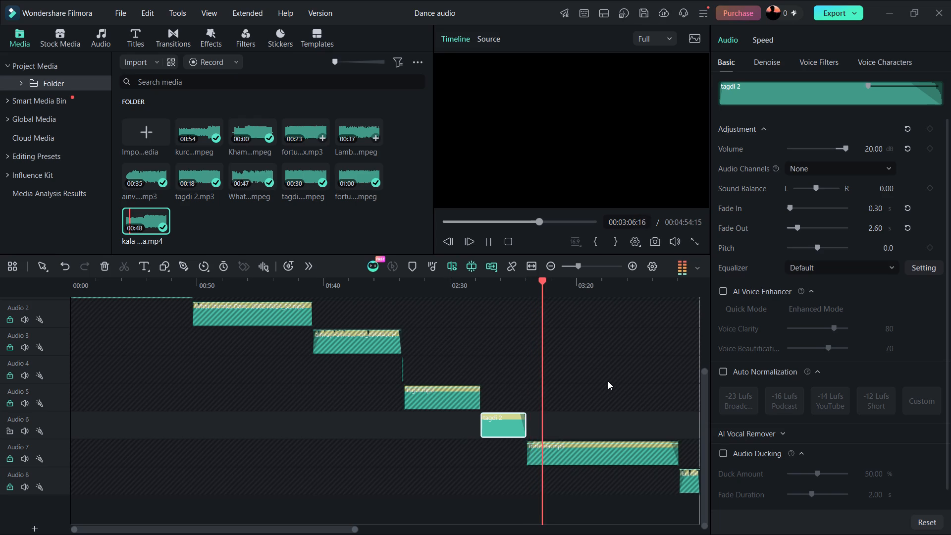
click(13, 431)
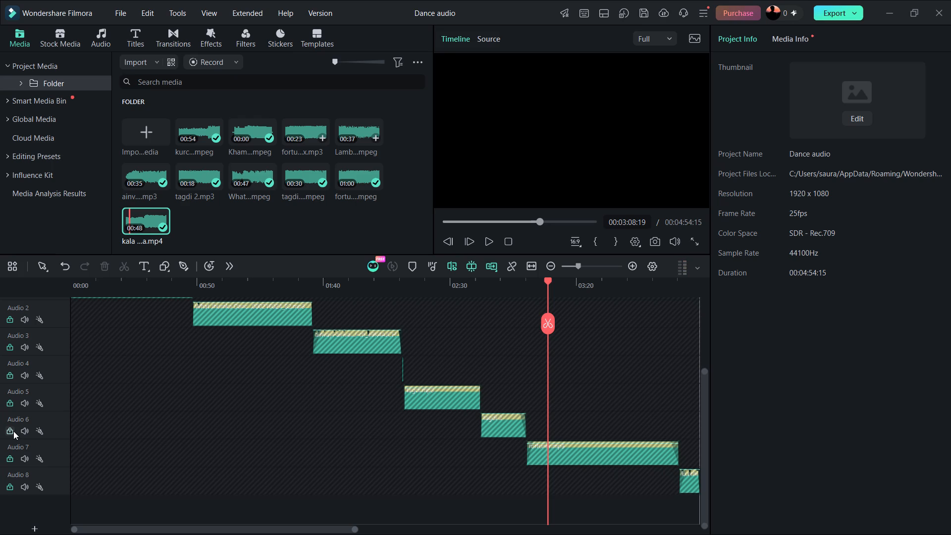
key(space)
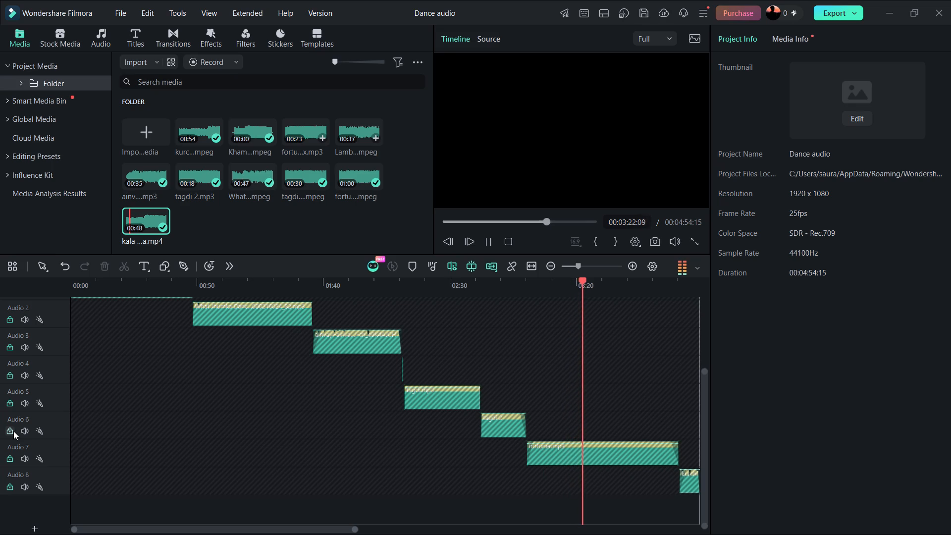
Unlock Audio 7 and raise the fortuner.mp3 clip's volume to 20.00 dB.
click(11, 454)
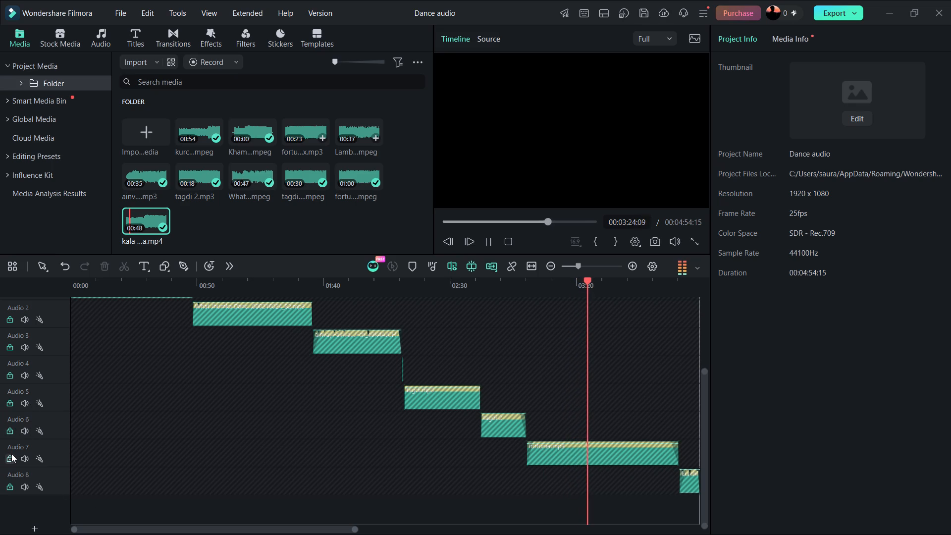
click(624, 453)
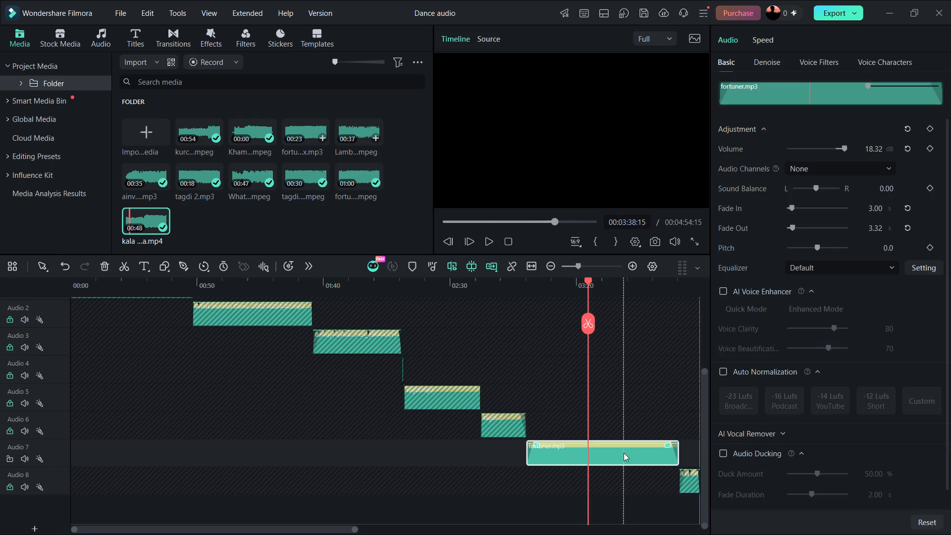
key(space)
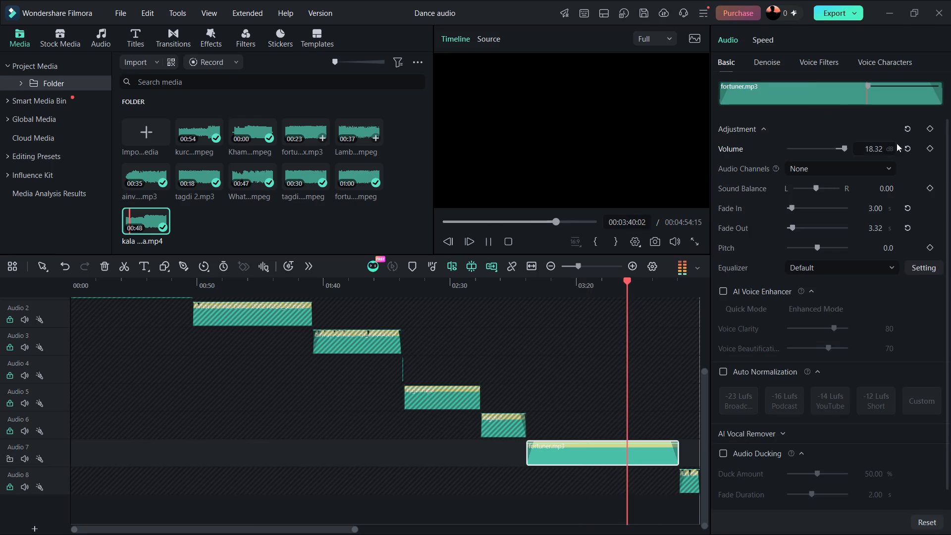
click(876, 150)
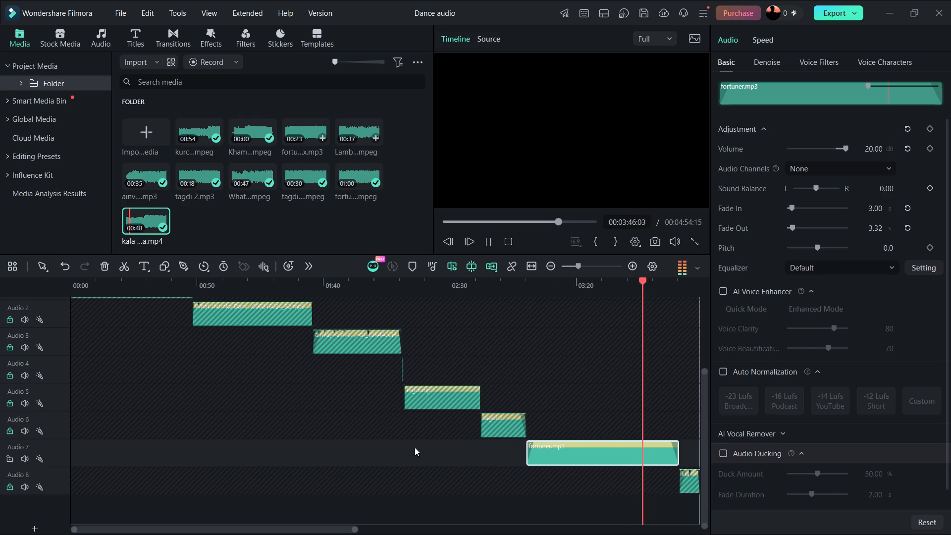
Unlock the Audio 8, Audio 6, Audio 5, Audio 4 and Audio 3 tracks.
click(9, 489)
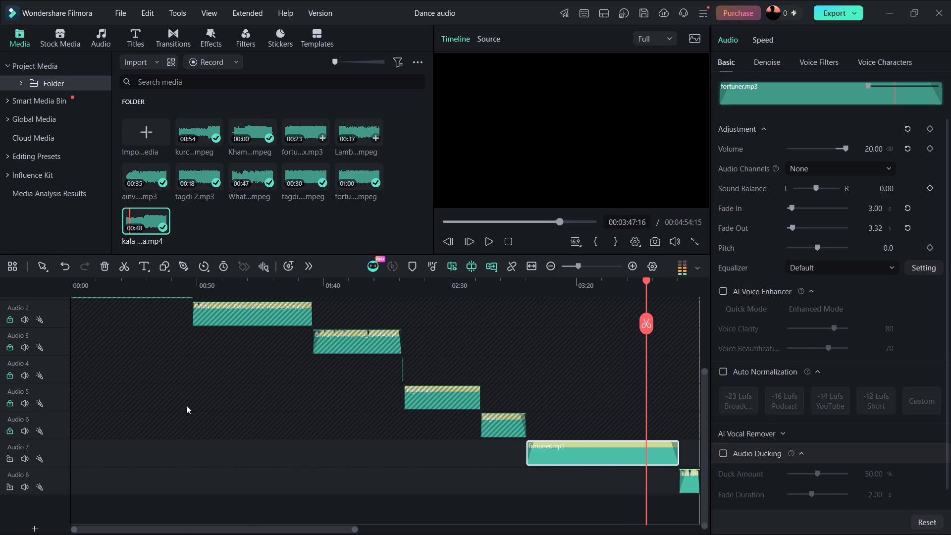
key(space)
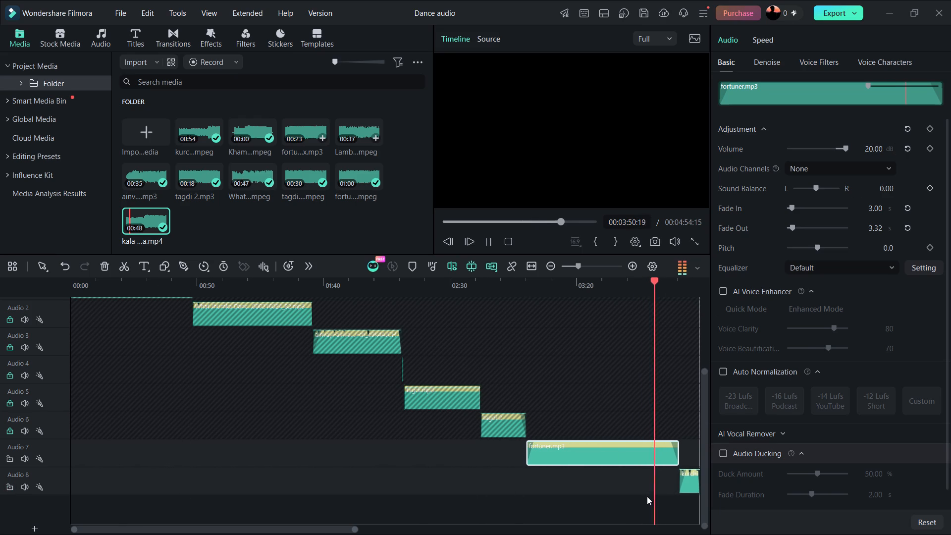
scroll(647, 496, left, 1)
click(598, 481)
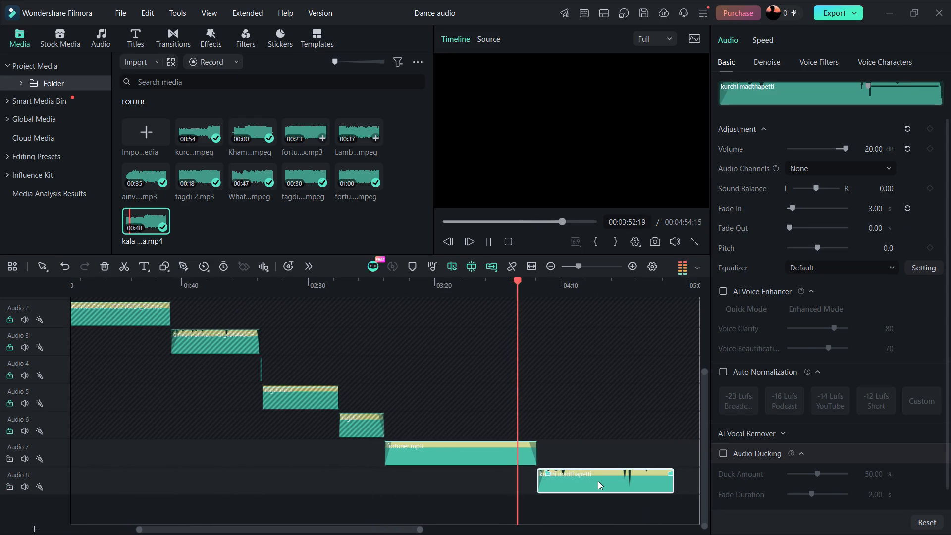
click(10, 432)
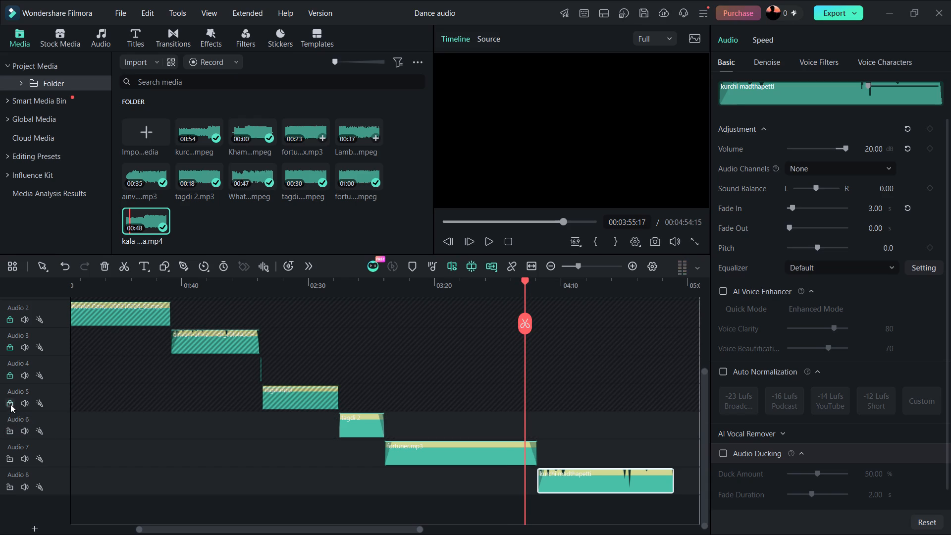
key(space)
click(10, 404)
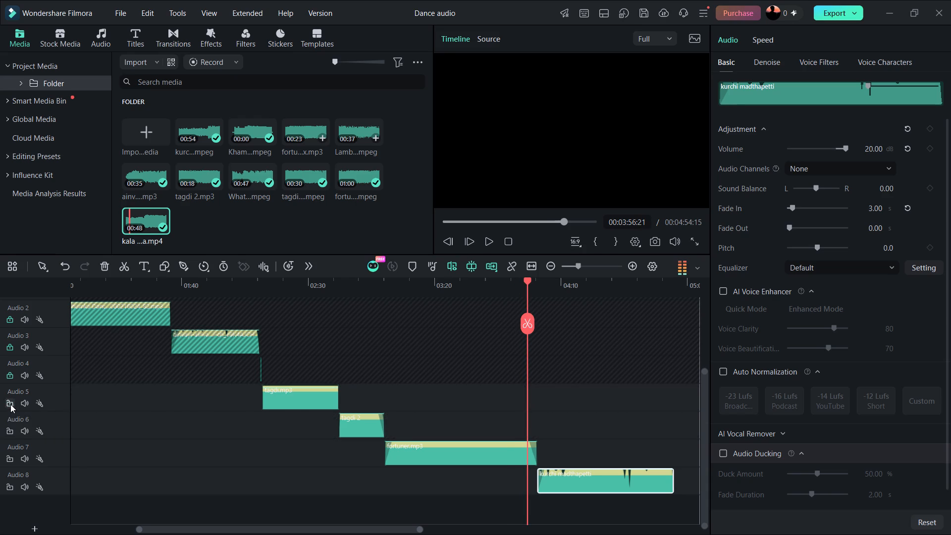
click(12, 377)
key(space)
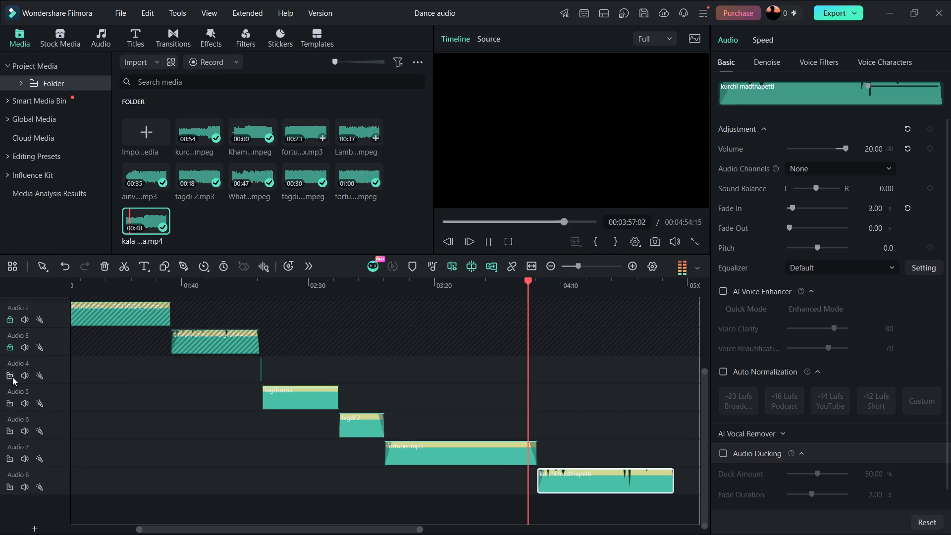
click(11, 349)
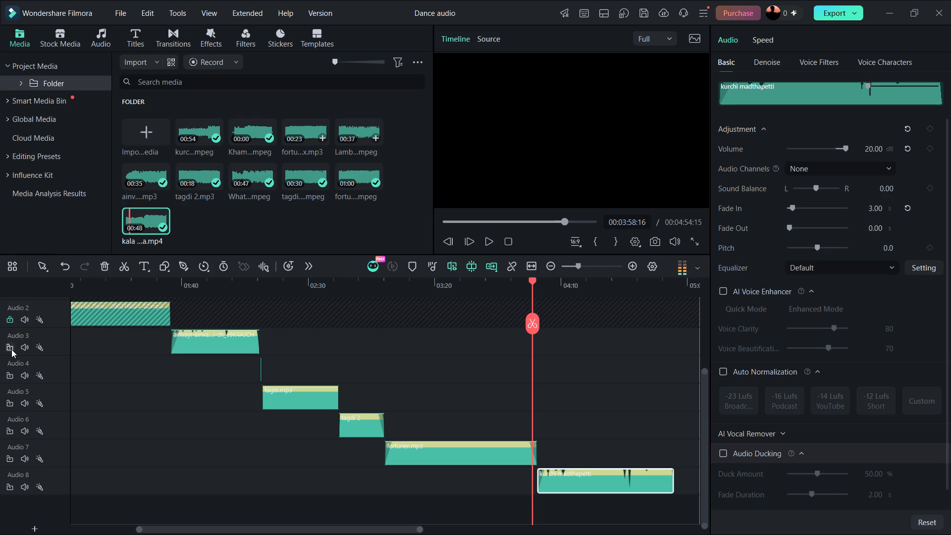
Examine the volume and fade settings of each clip on Audio 3 through Audio 8 in turn.
click(212, 342)
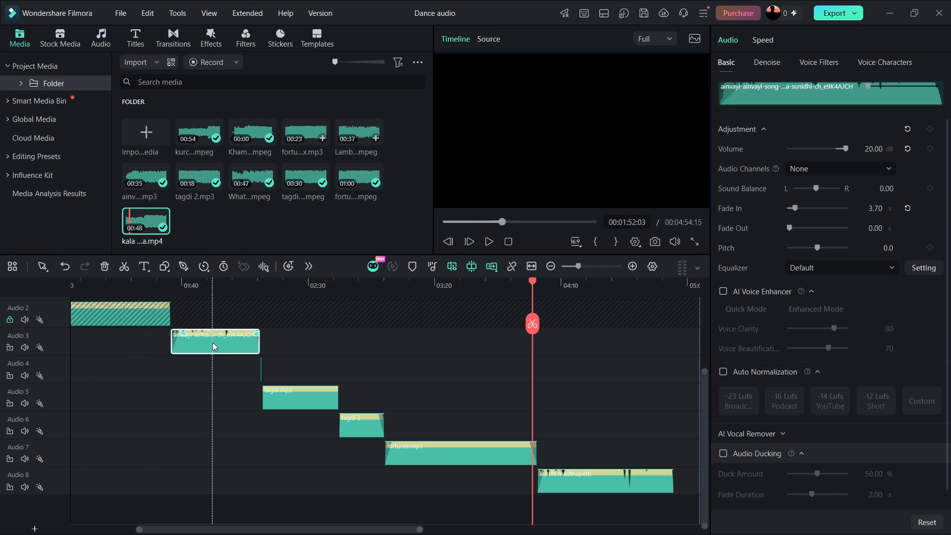
click(261, 374)
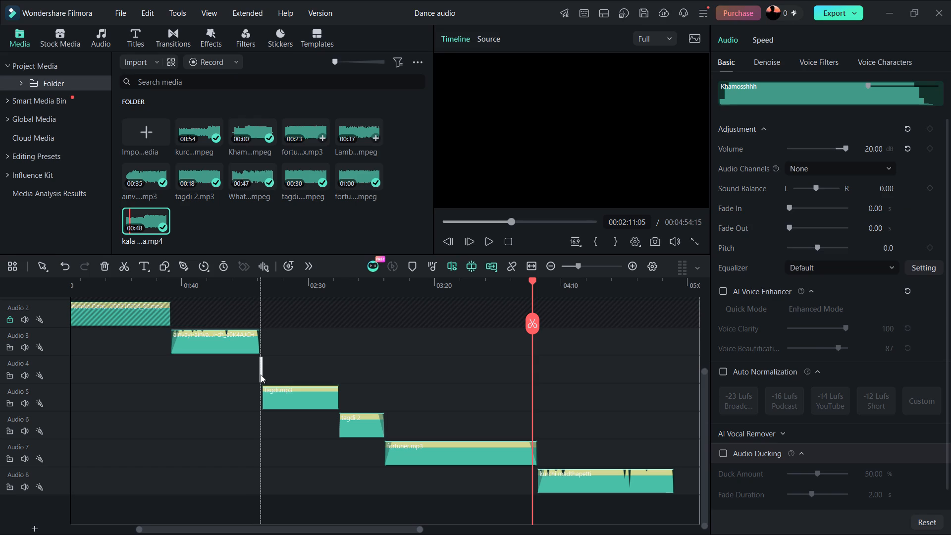
click(291, 396)
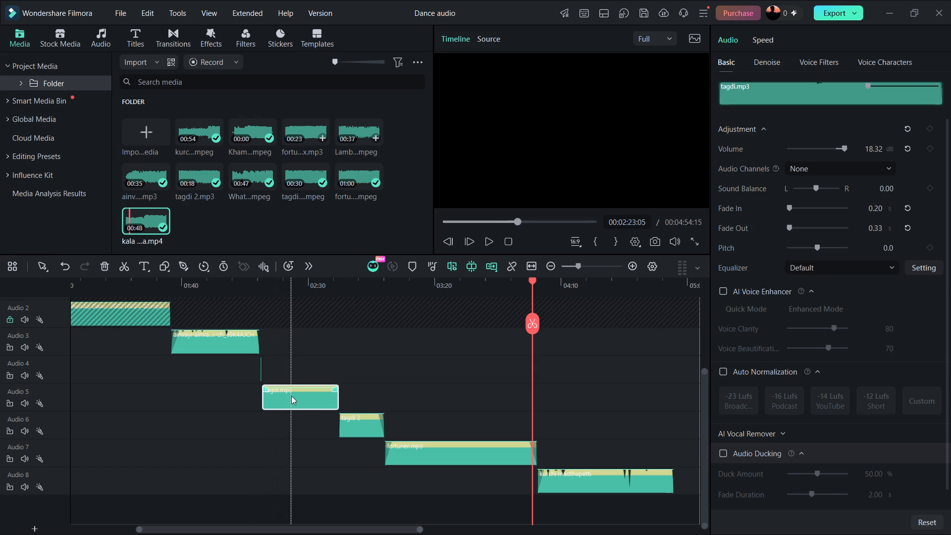
click(365, 422)
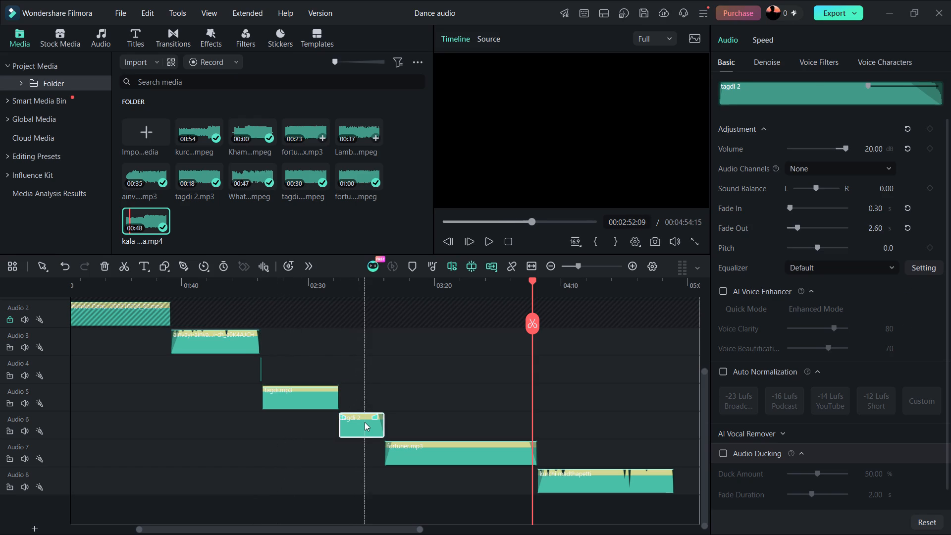
click(412, 457)
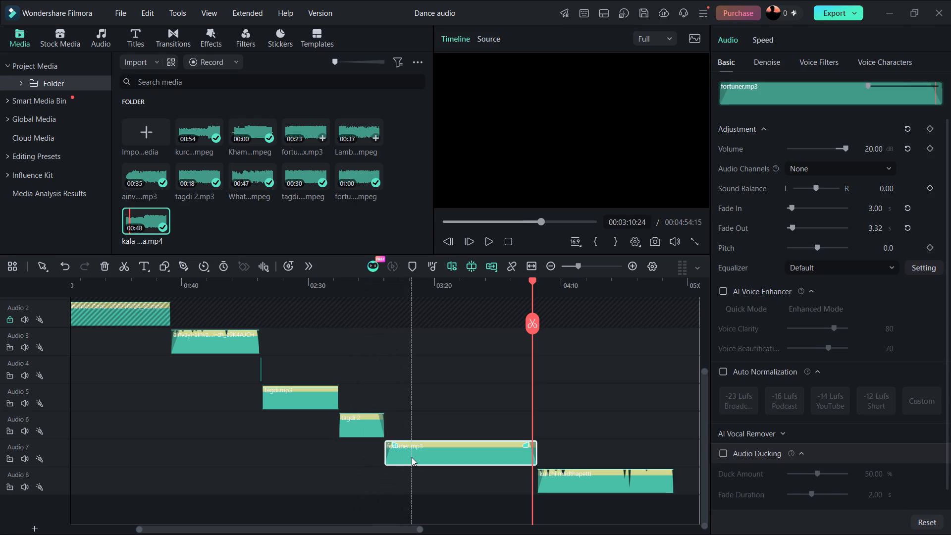
click(562, 484)
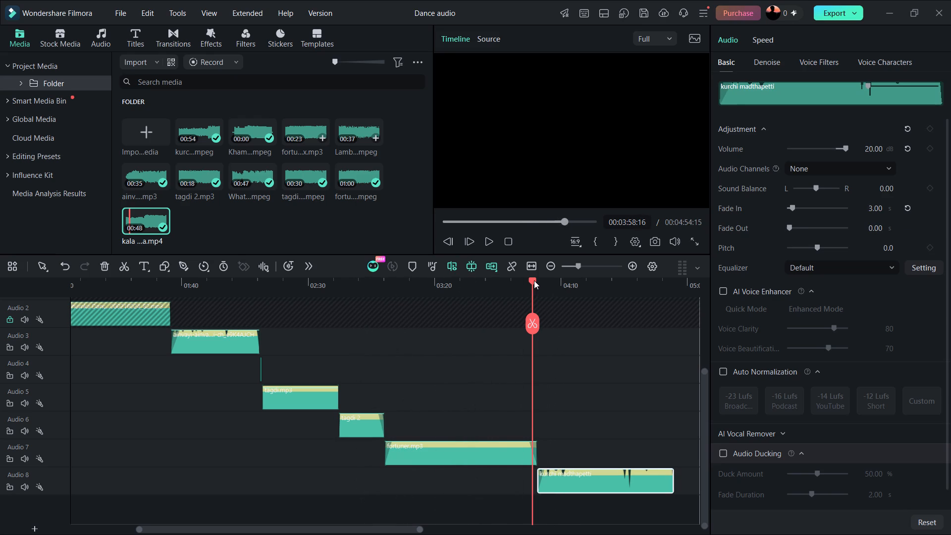
Play the medley from about the middle of the ainvayi clip on Audio 3.
drag(534, 280, 219, 272)
key(space)
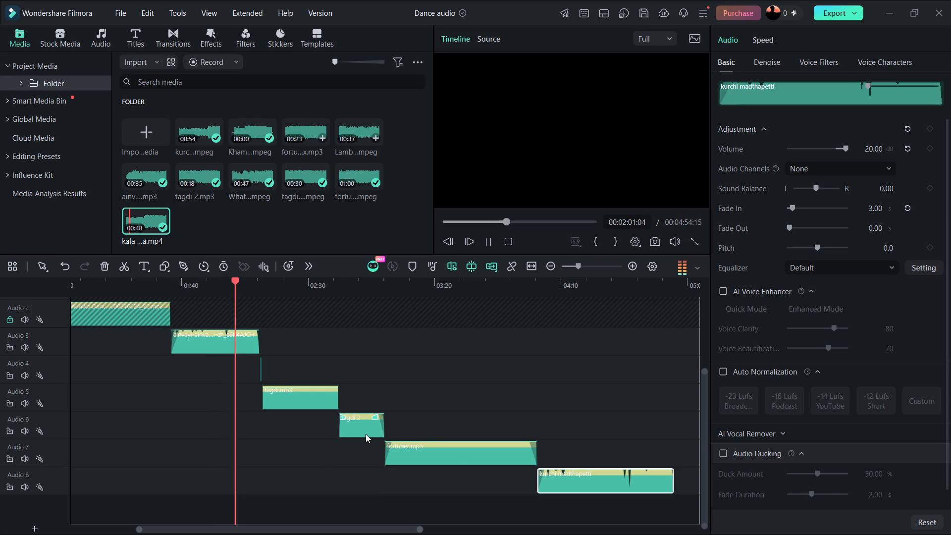
Play the fortuner.mp3 clip on Audio 7 from its start at 00:03:00:05.
click(510, 448)
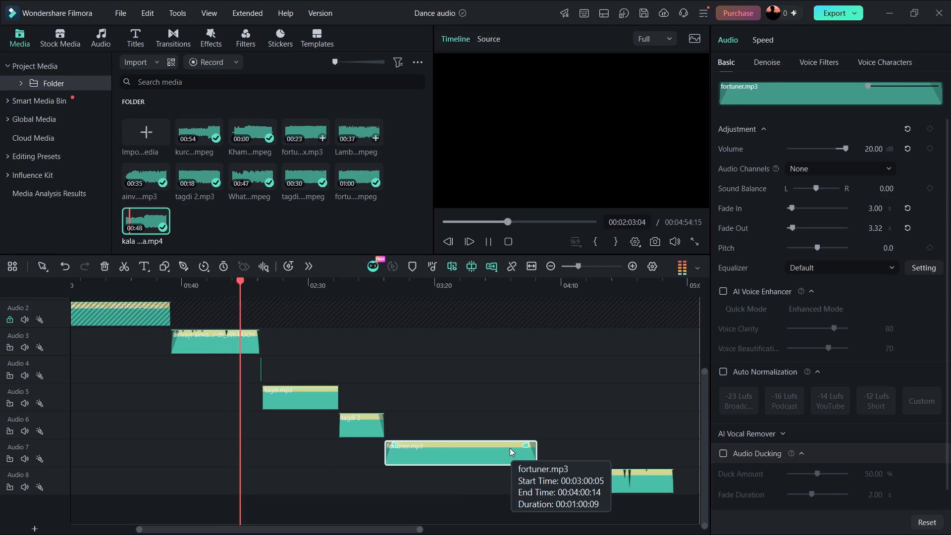
key(space)
key(space)
key(space)
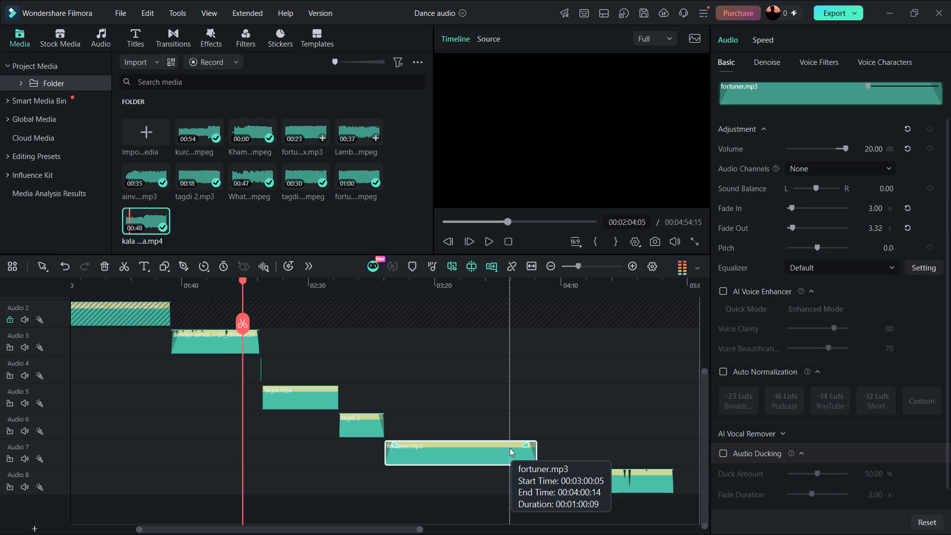
click(510, 448)
double_click(510, 448)
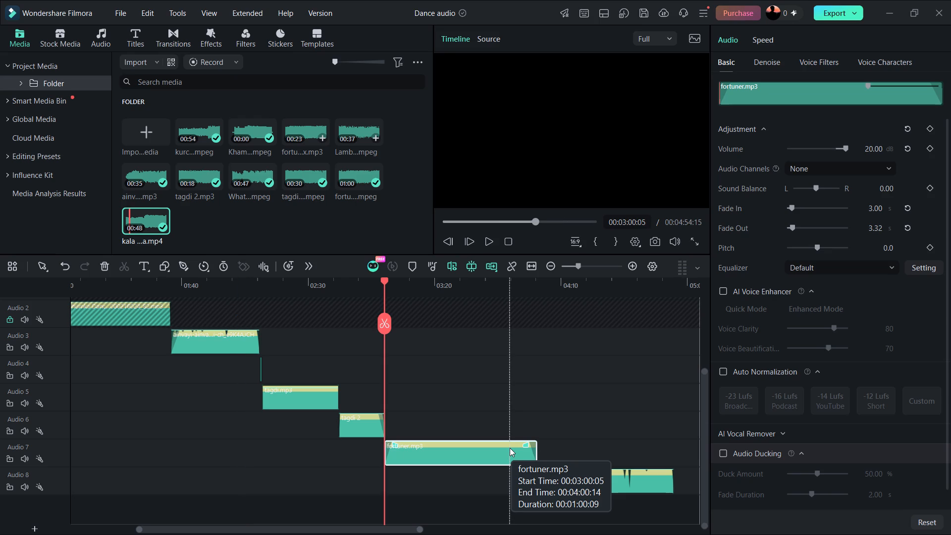
key(space)
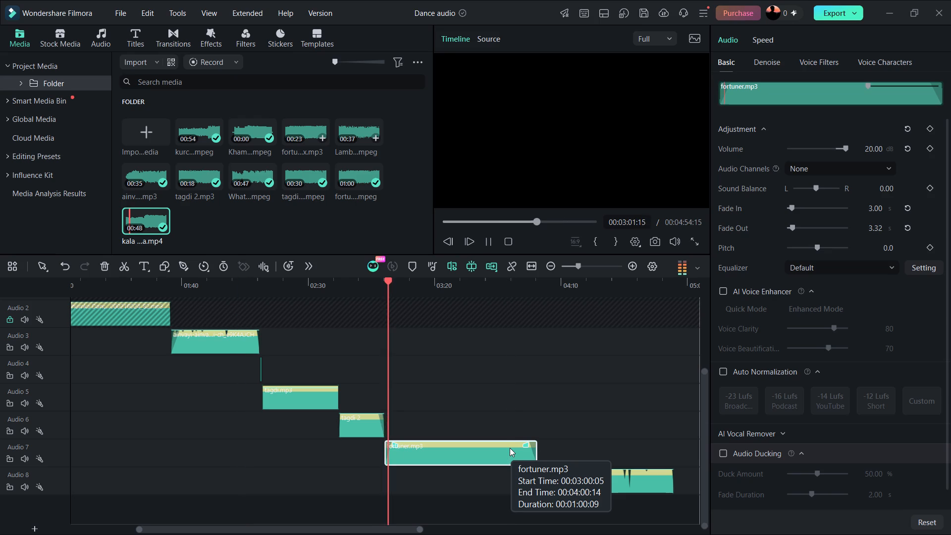
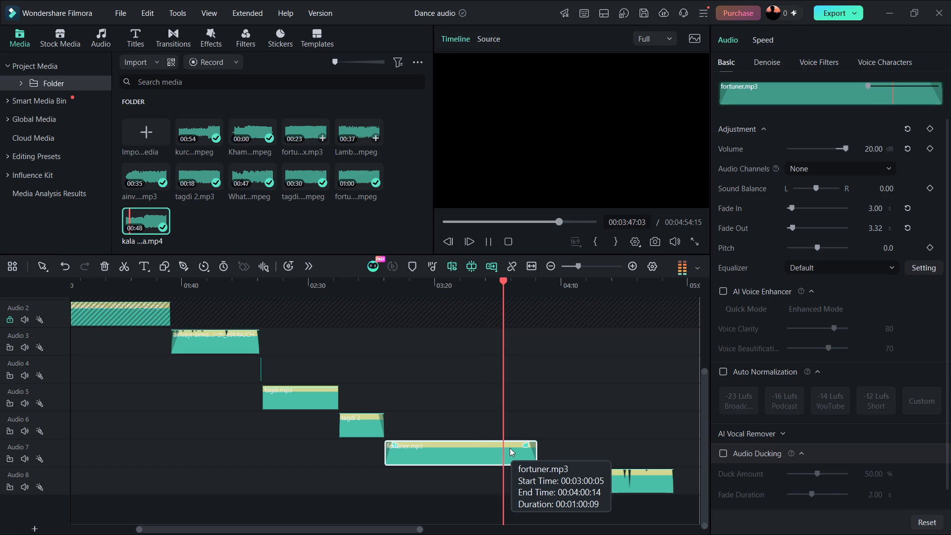
Deselect the fortuner.mp3 clip on Audio 7 while continuing to listen to the medley.
click(554, 381)
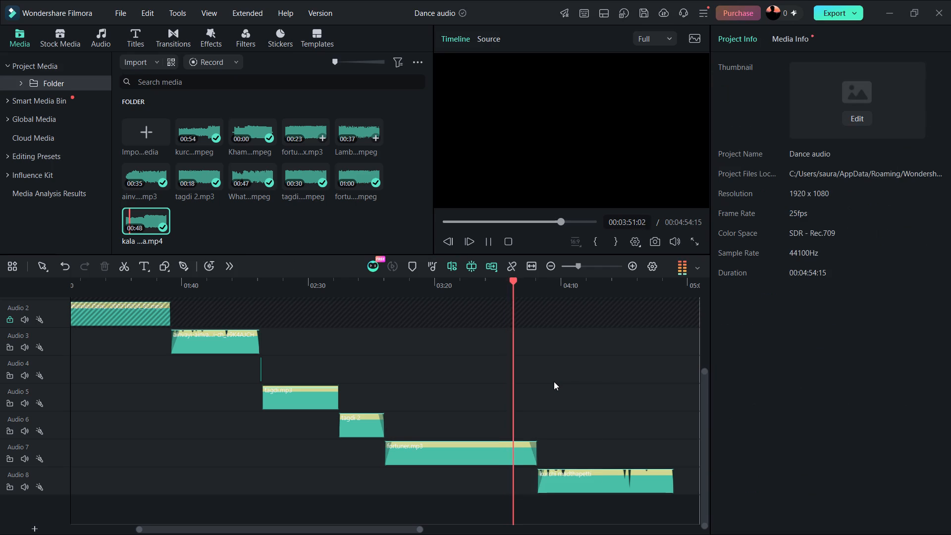
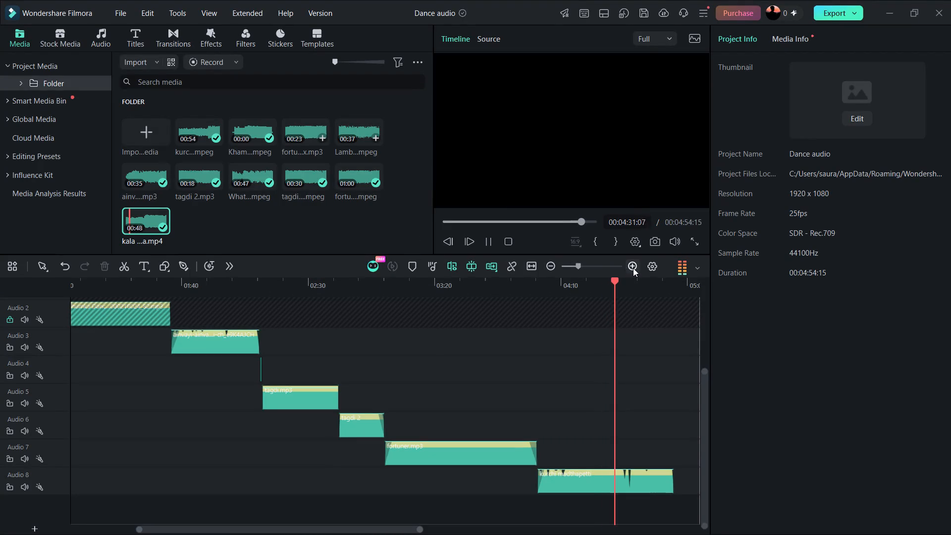
Check the medley's playback levels on the audio meter, then hide the meter.
click(685, 269)
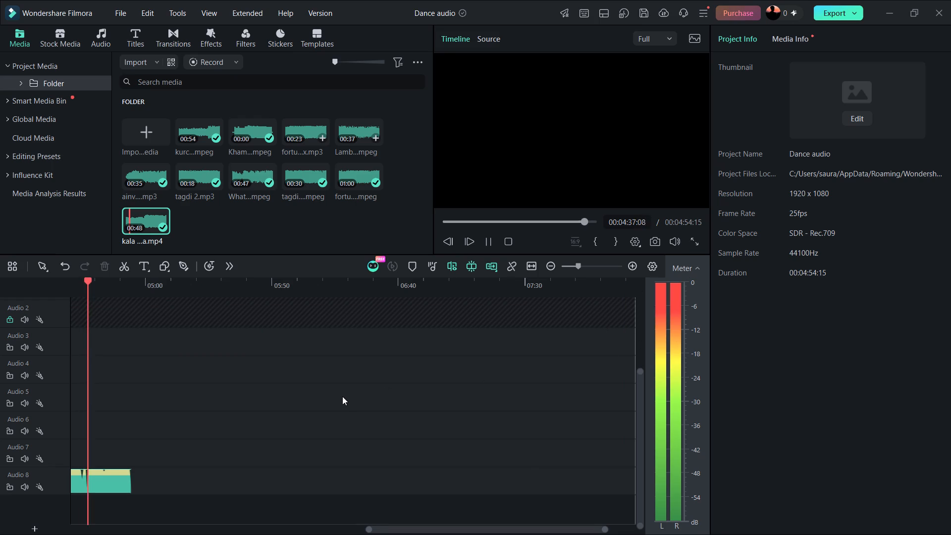
scroll(342, 396, right, 3)
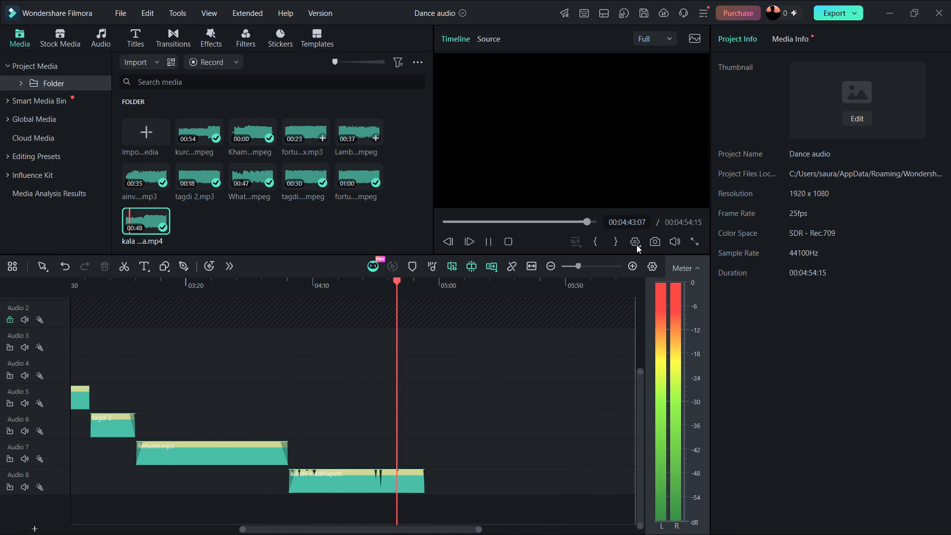
click(696, 267)
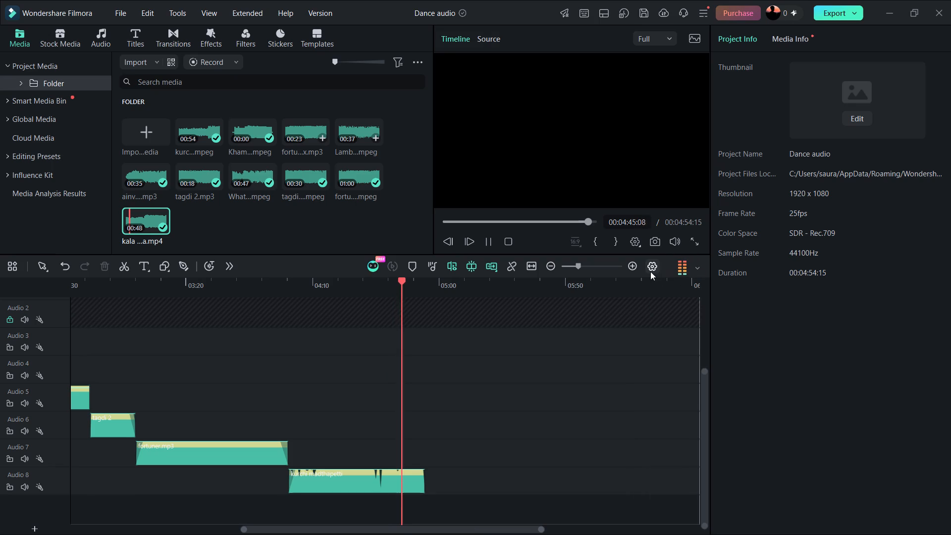
Reduce the timeline track height slightly so that Audio 1 through Audio 8 all fit in view.
click(648, 271)
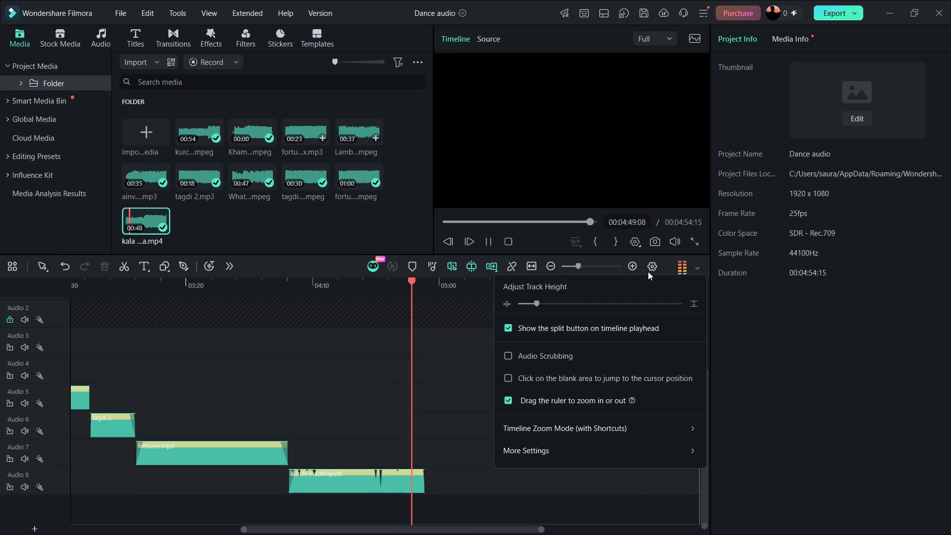
drag(539, 302, 587, 302)
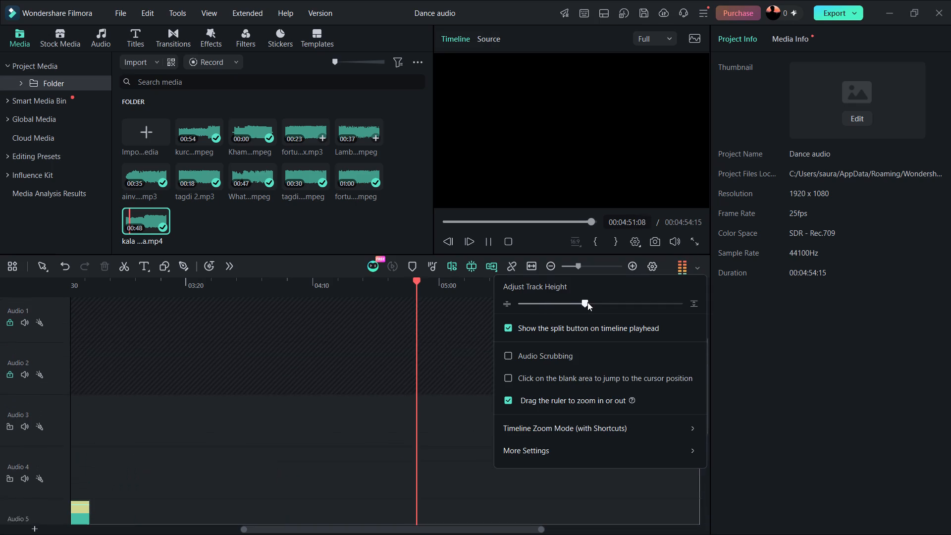
drag(587, 302, 538, 294)
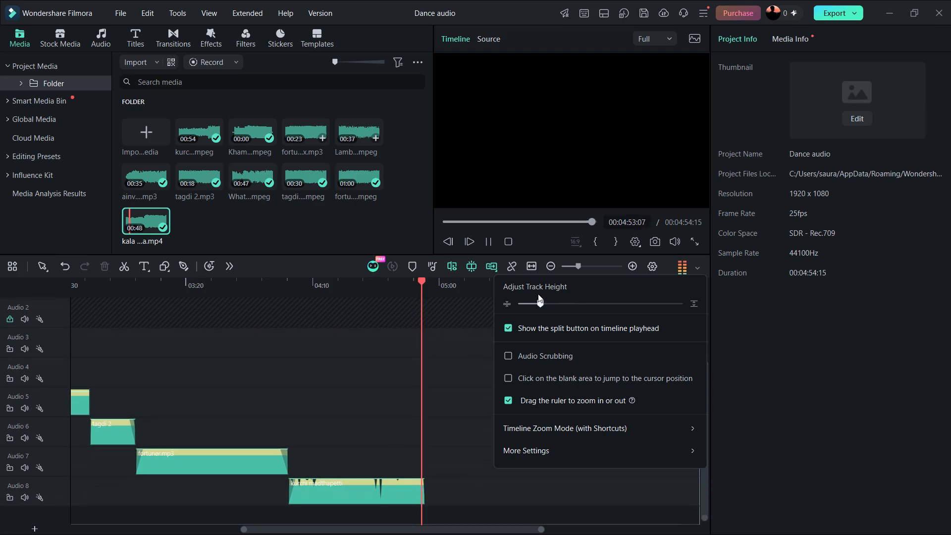
drag(538, 294, 531, 294)
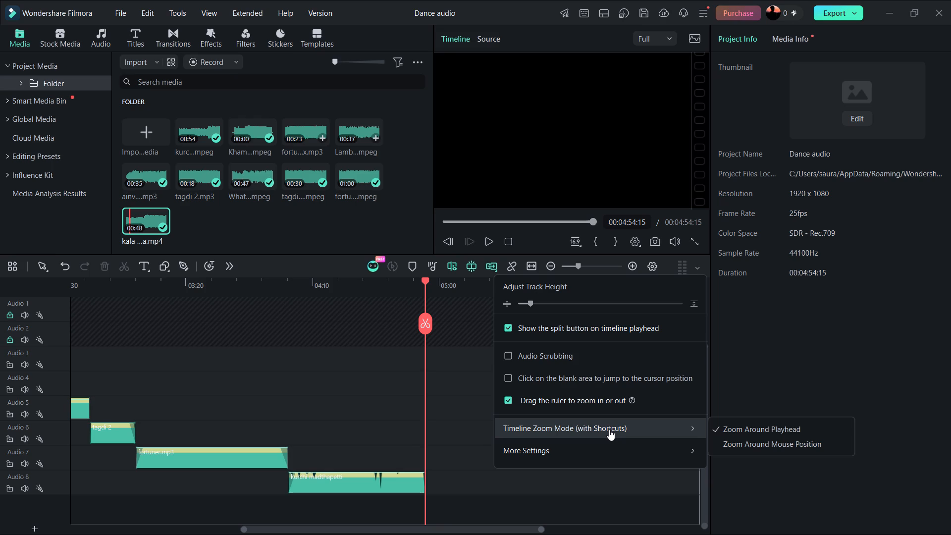
Lock the tracks Audio 3 through Audio 8 and resume playing the medley from near its start.
key(space)
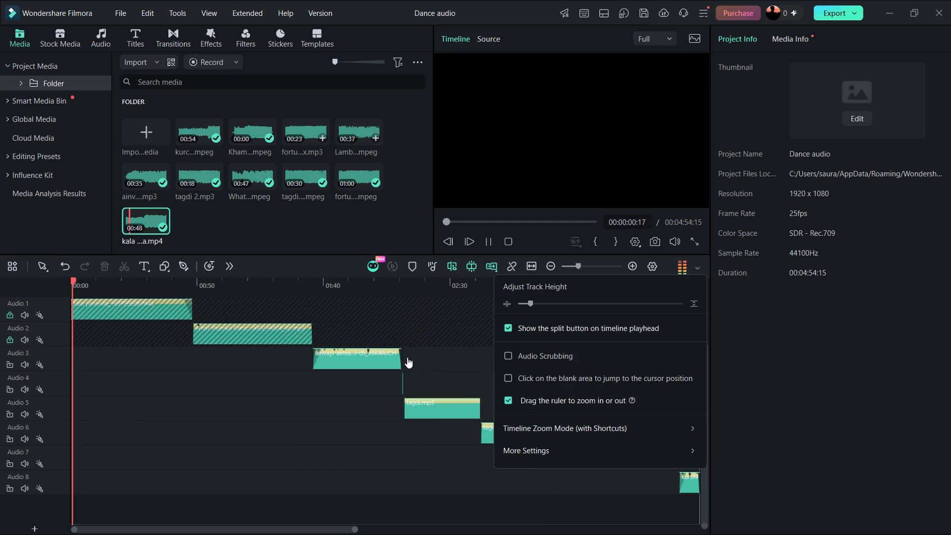
click(8, 364)
click(12, 389)
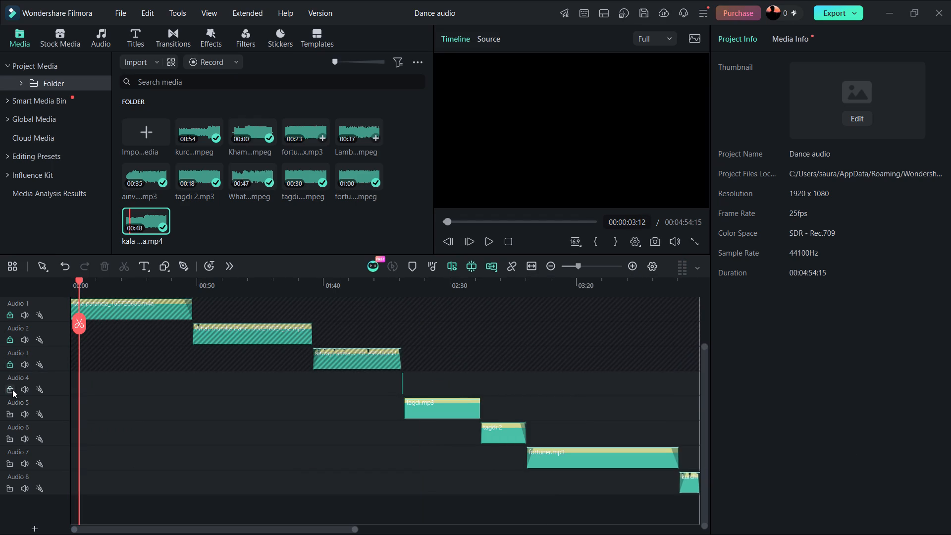
click(9, 414)
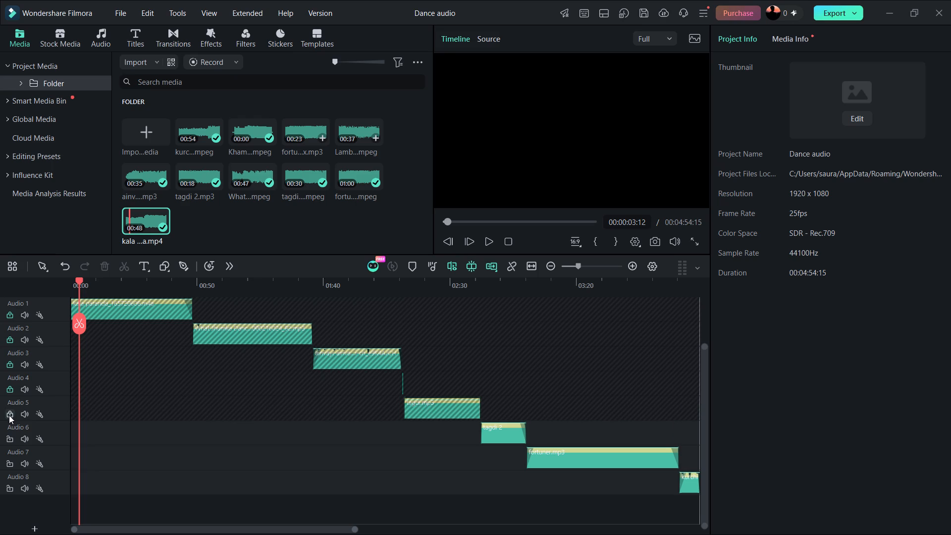
click(9, 441)
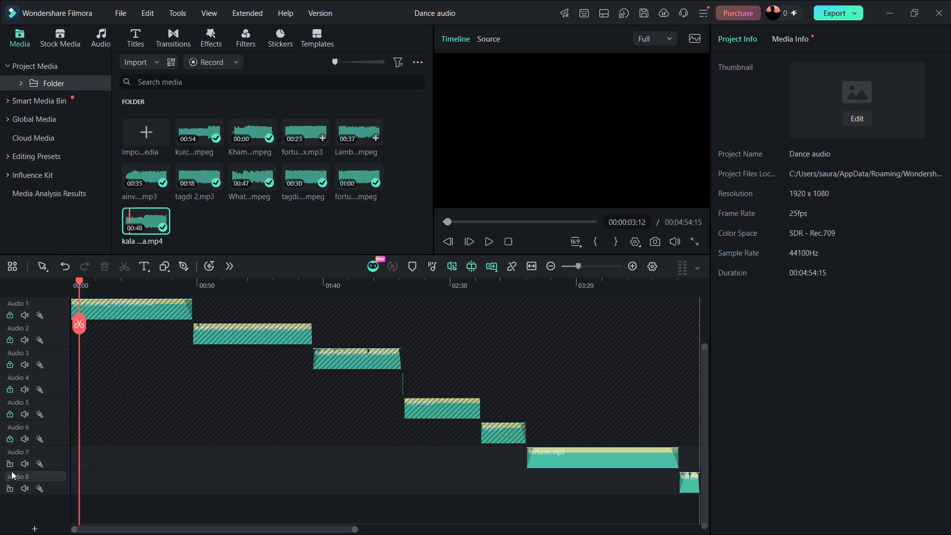
click(11, 467)
scroll(11, 467, down, 1)
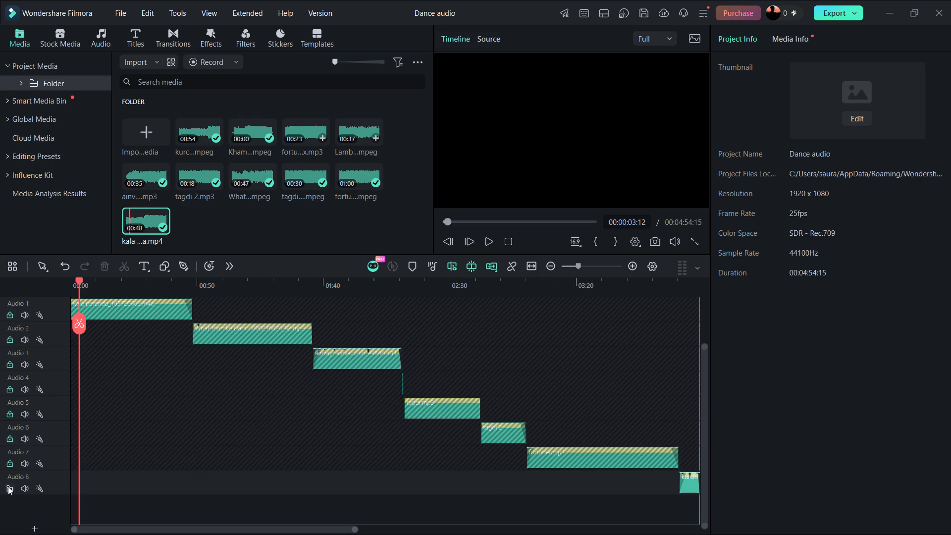
click(8, 490)
key(space)
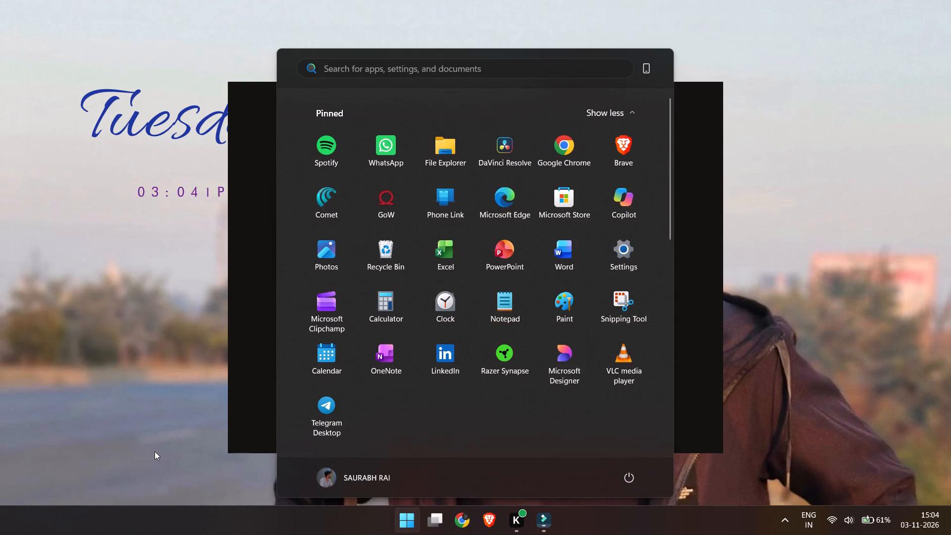
Switch to Google Chrome and search Google for "bgm add to video".
text(ch)
key(Return)
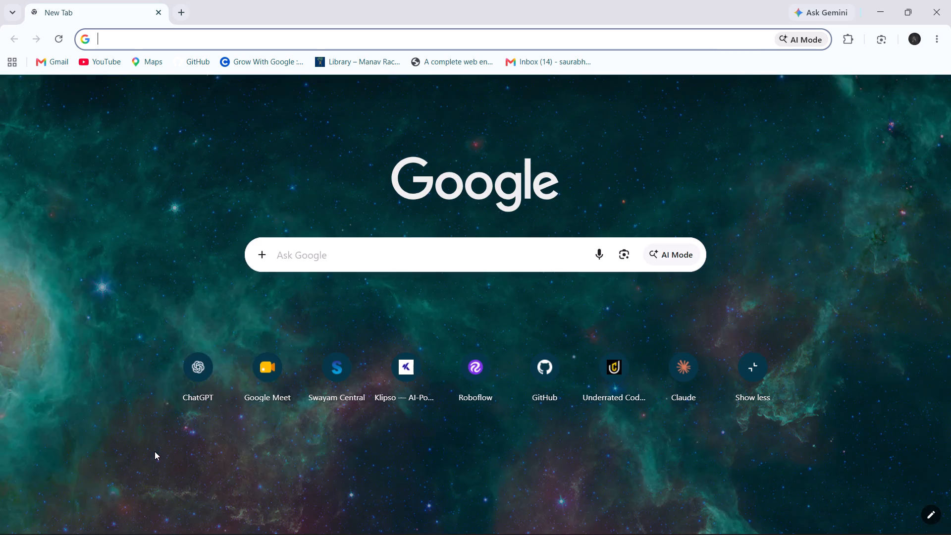
click(312, 252)
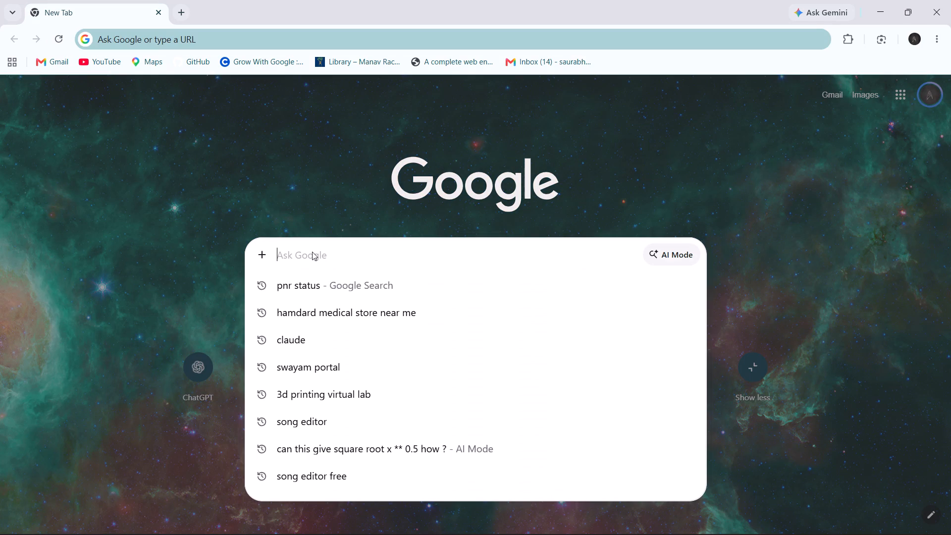
text(bgm to add)
key(space)
key(Down)
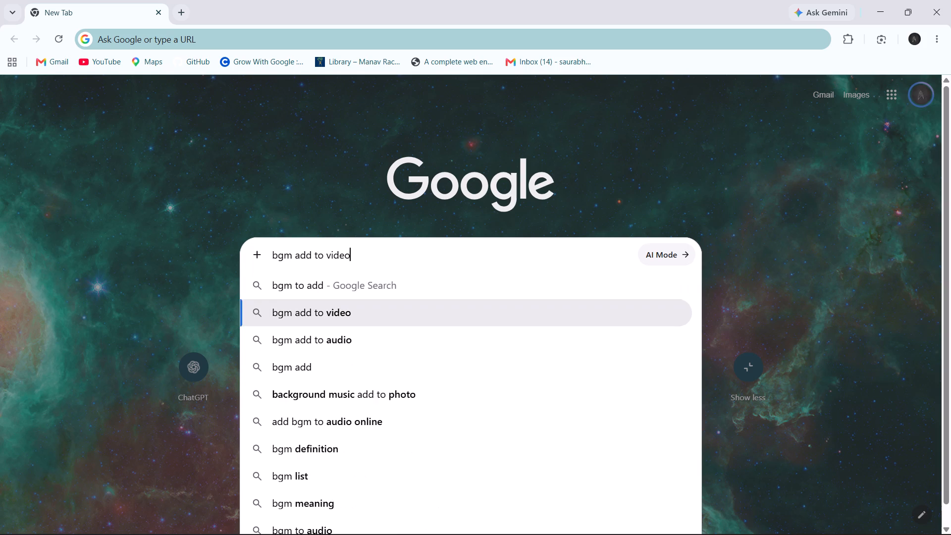
key(Down)
key(Up)
key(Return)
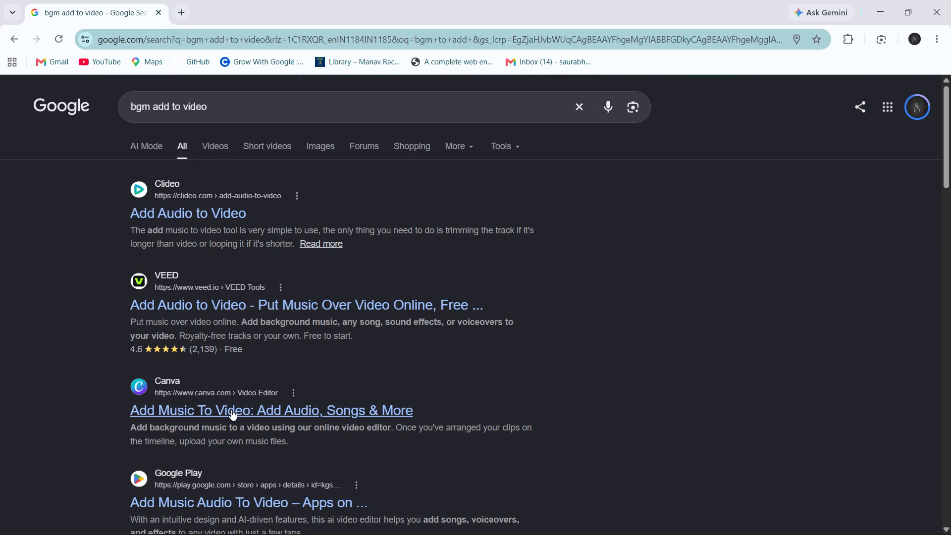
scroll(231, 410, down, 1)
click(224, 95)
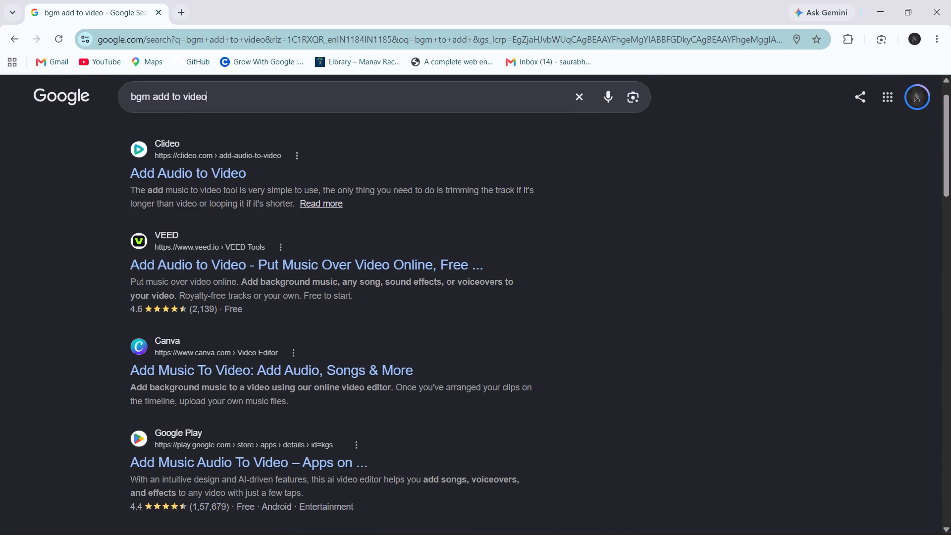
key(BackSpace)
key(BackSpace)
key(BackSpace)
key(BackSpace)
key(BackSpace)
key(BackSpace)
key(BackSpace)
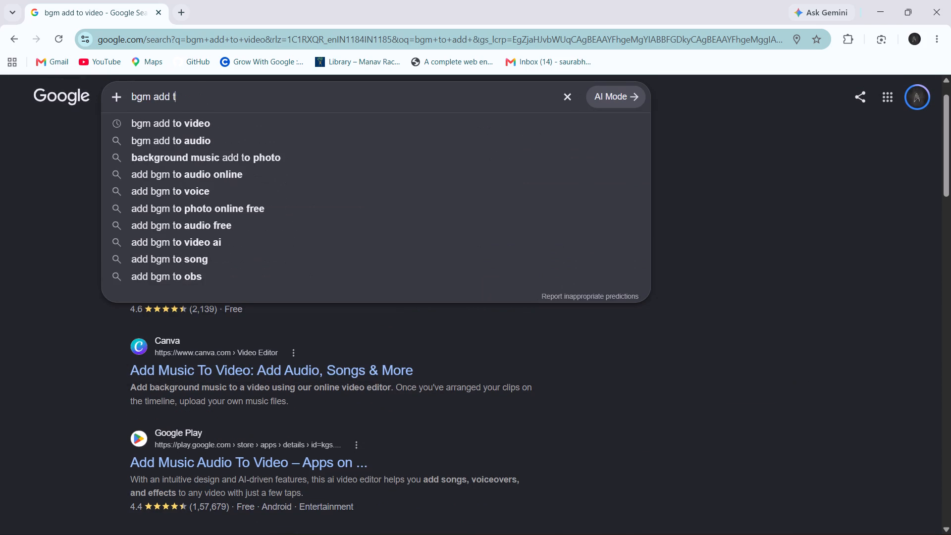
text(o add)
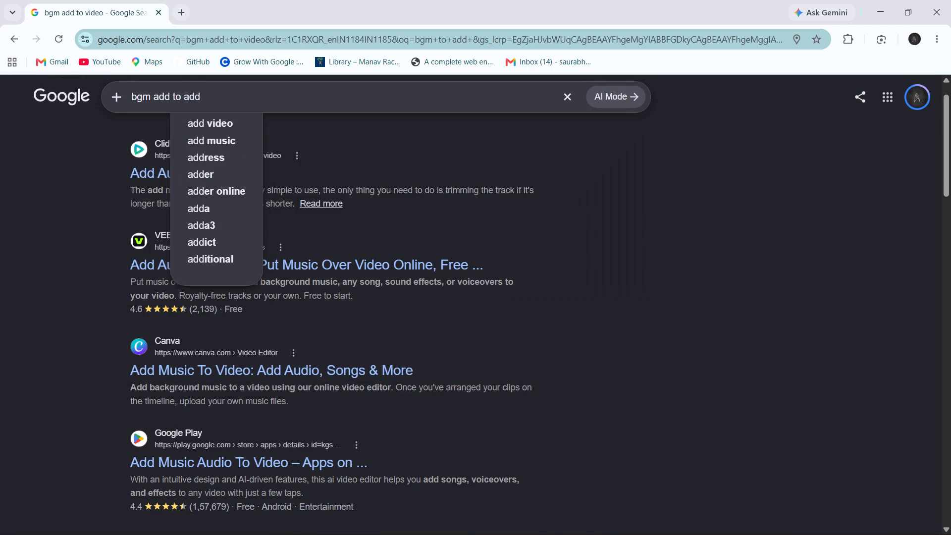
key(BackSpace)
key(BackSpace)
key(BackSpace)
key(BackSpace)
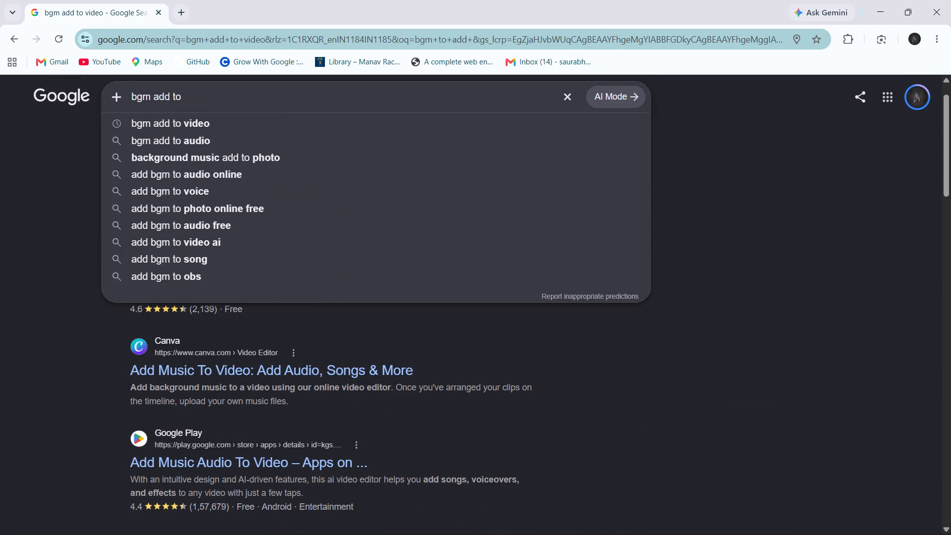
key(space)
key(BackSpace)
Replace the Google query and search for "sound effects free".
key(BackSpace)
key(BackSpace)
key(BackSpace)
key(BackSpace)
key(BackSpace)
key(BackSpace)
key(BackSpace)
key(BackSpace)
key(BackSpace)
key(BackSpace)
key(BackSpace)
key(BackSpace)
key(BackSpace)
key(BackSpace)
key(BackSpace)
key(BackSpace)
key(BackSpace)
key(BackSpace)
key(BackSpace)
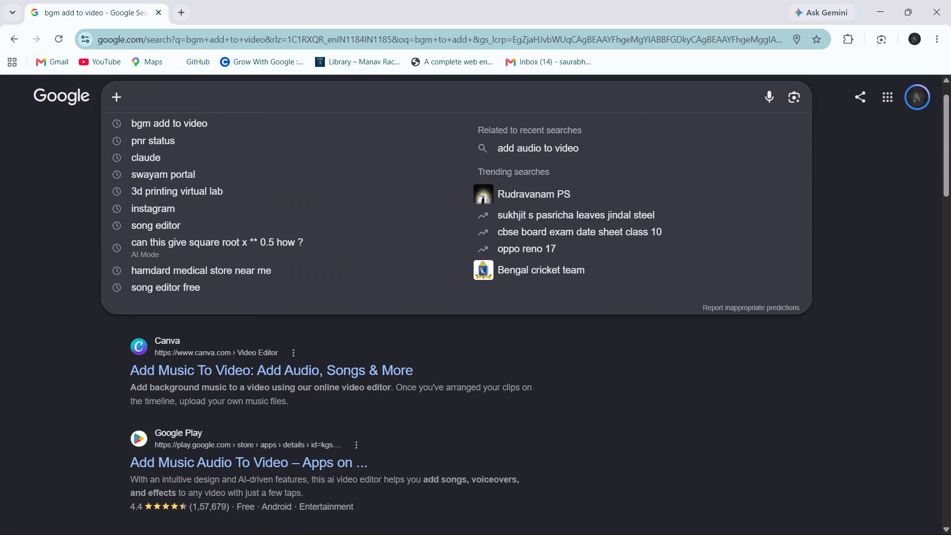
text(sound)
key(space)
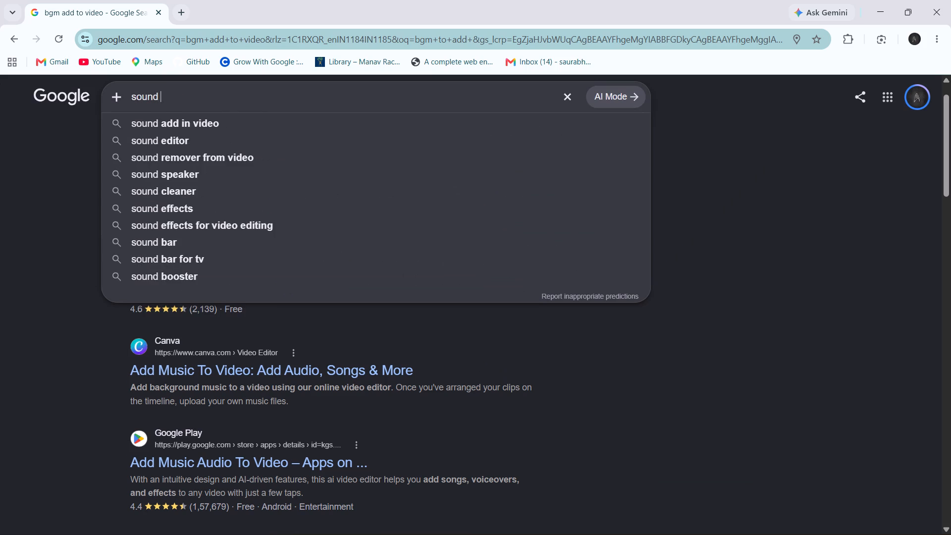
key(e)
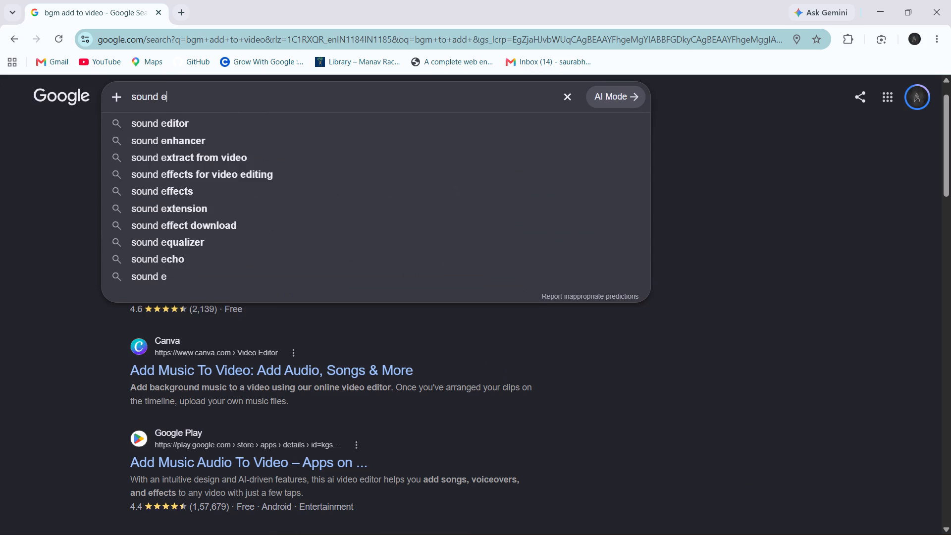
text(ff)
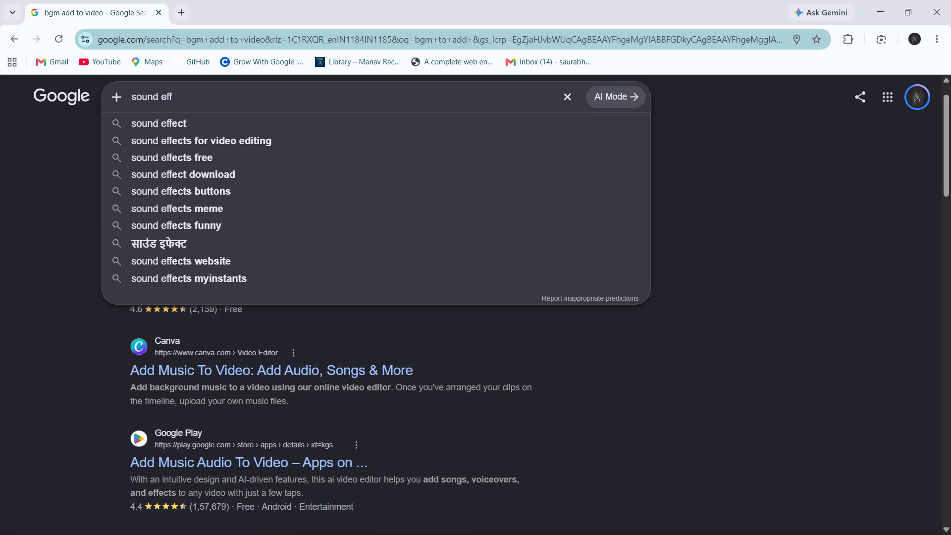
key(Down)
key(Down)
key(Down)
key(Return)
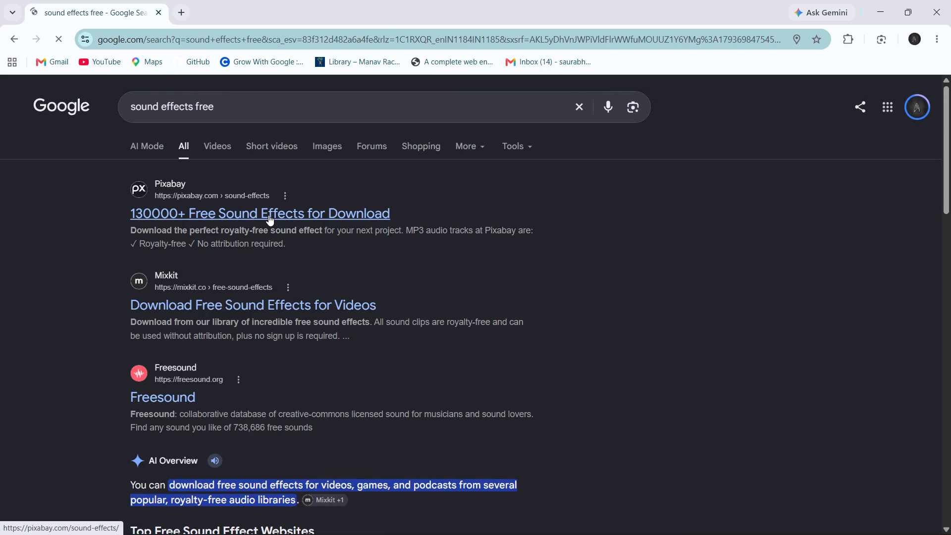
Open Pixabay's free sound effects page from the search results and bring its sound list into view.
click(281, 214)
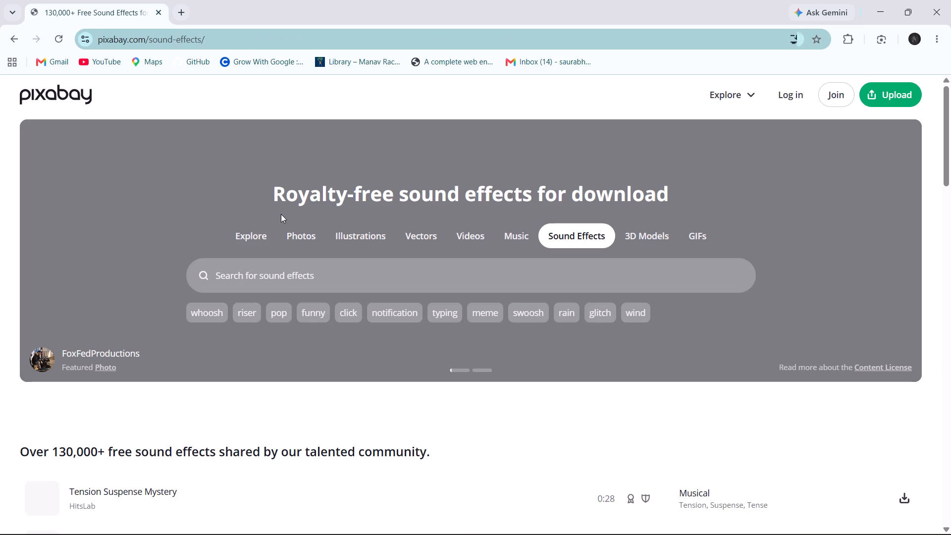
scroll(377, 353, down, 1)
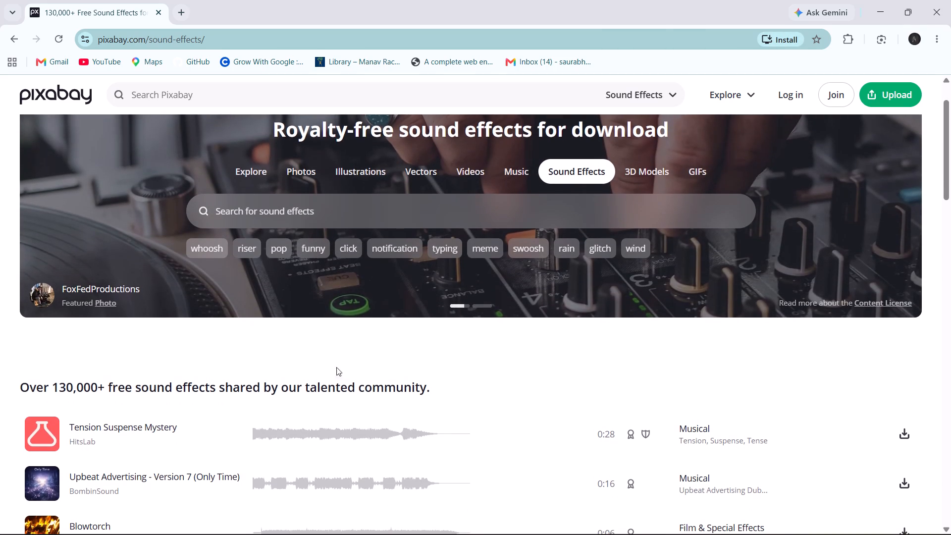
Preview the Tension Suspense Mystery sound, pausing the medley playback in Wondershare Filmora.
click(40, 432)
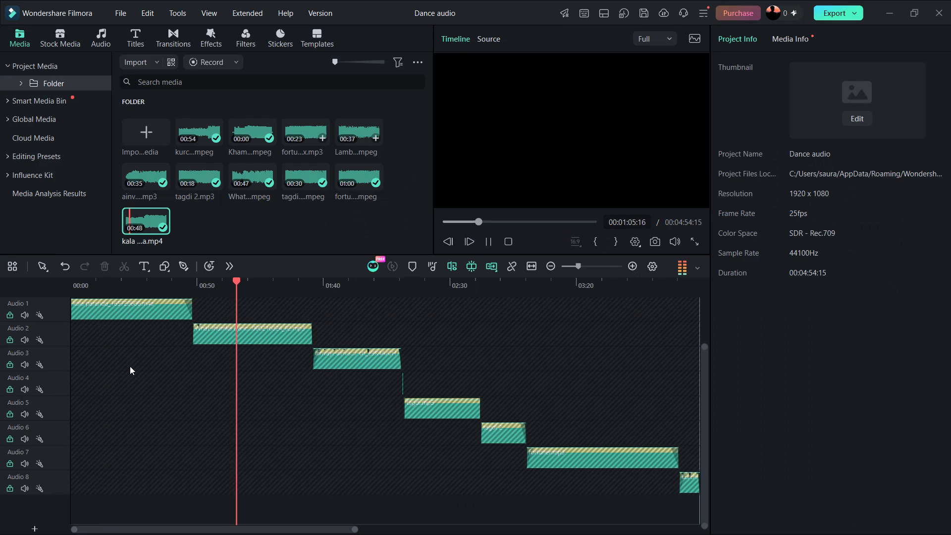
key(space)
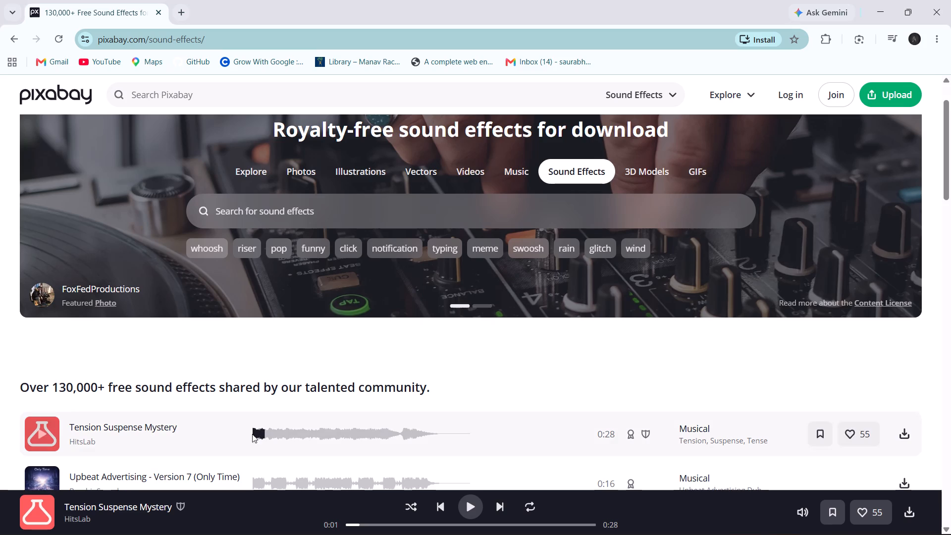
click(43, 432)
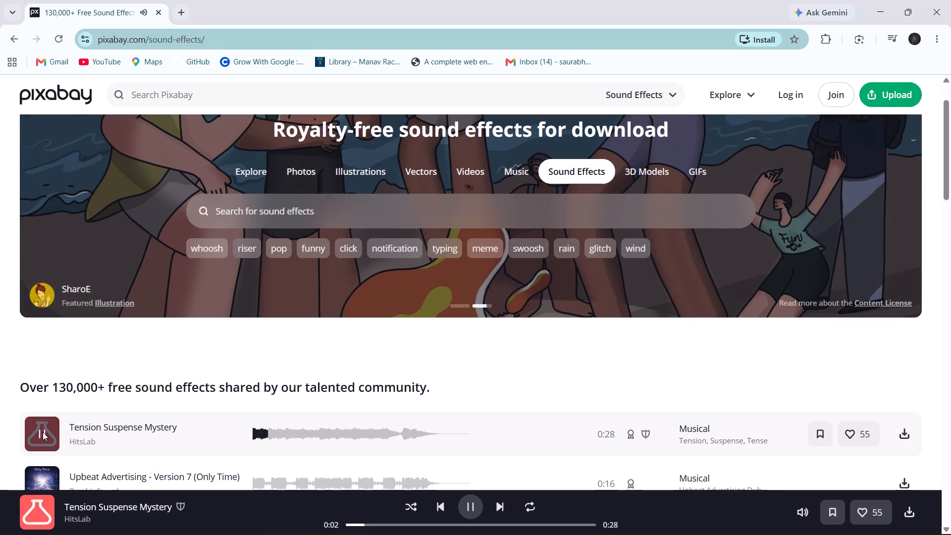
Preview the Upbeat Advertising - Version 7 (Only Time), Blowtorch and Upbeat Happy Fun sounds on Pixabay.
scroll(274, 399, down, 2)
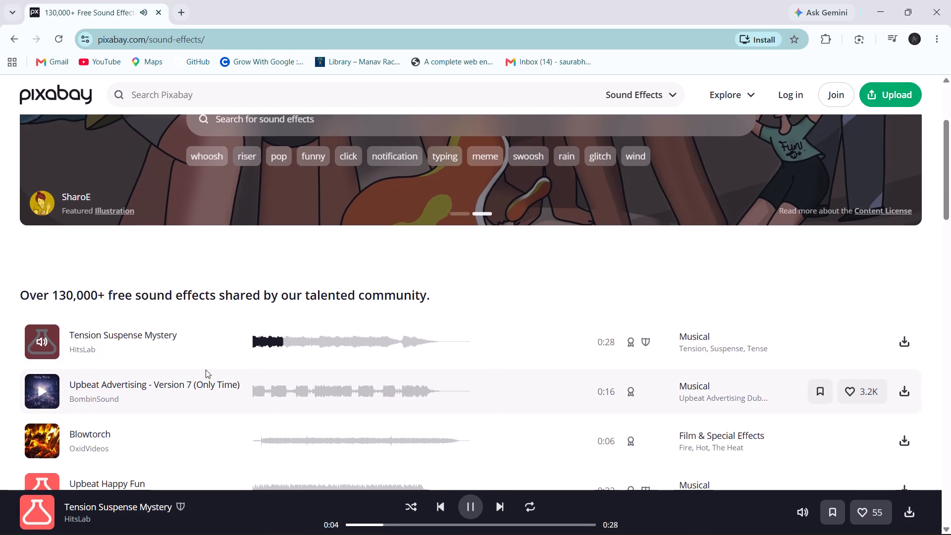
click(40, 392)
scroll(40, 392, down, 1)
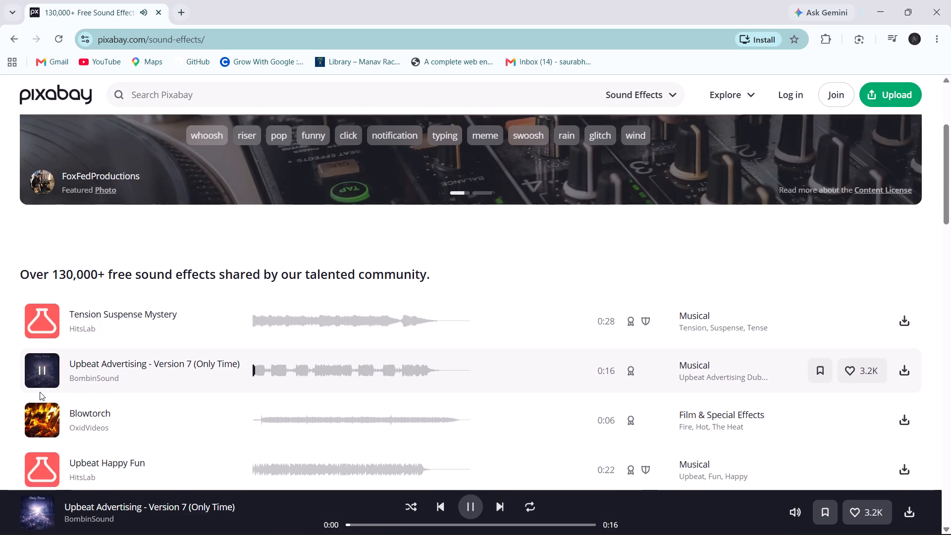
scroll(40, 392, down, 1)
click(40, 392)
scroll(40, 392, down, 1)
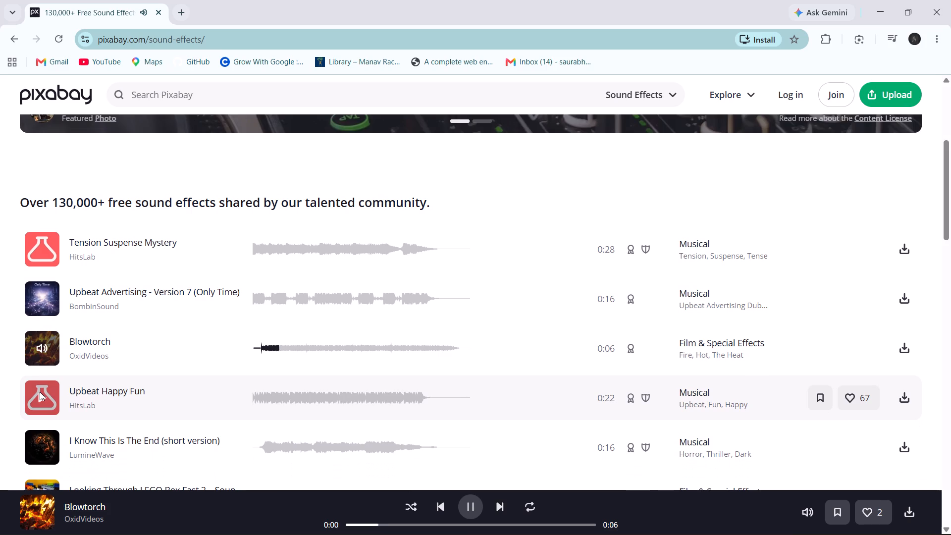
click(42, 398)
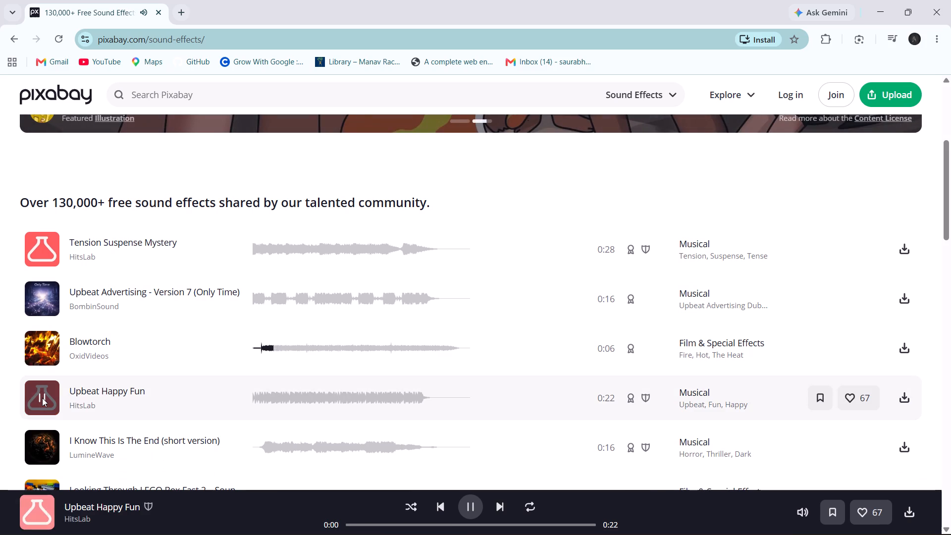
Preview the I Know This Is The End (short version), Looking Through LEGO Box Fast 2 and Funny Comedy Sneaky Music sounds on Pixabay.
scroll(42, 398, down, 1)
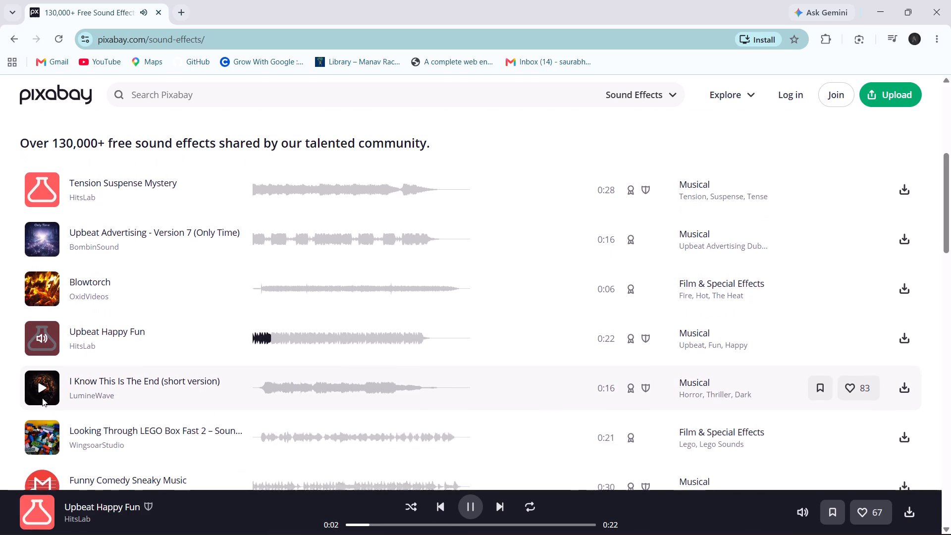
scroll(42, 398, down, 1)
click(42, 398)
scroll(42, 398, down, 1)
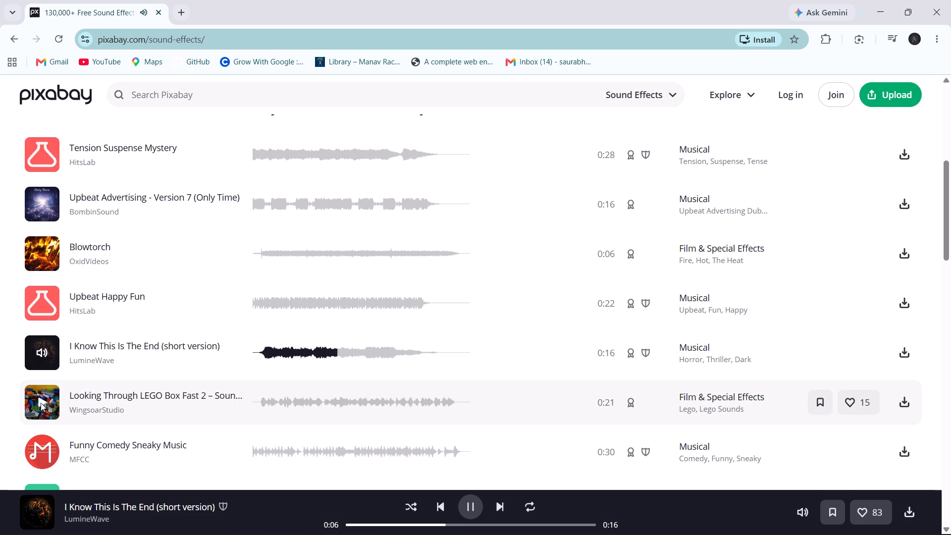
click(41, 403)
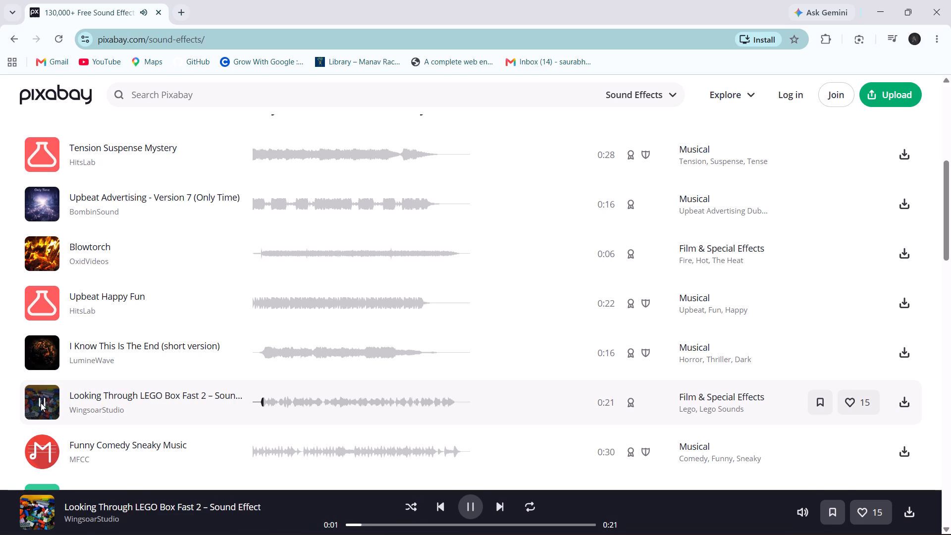
click(39, 452)
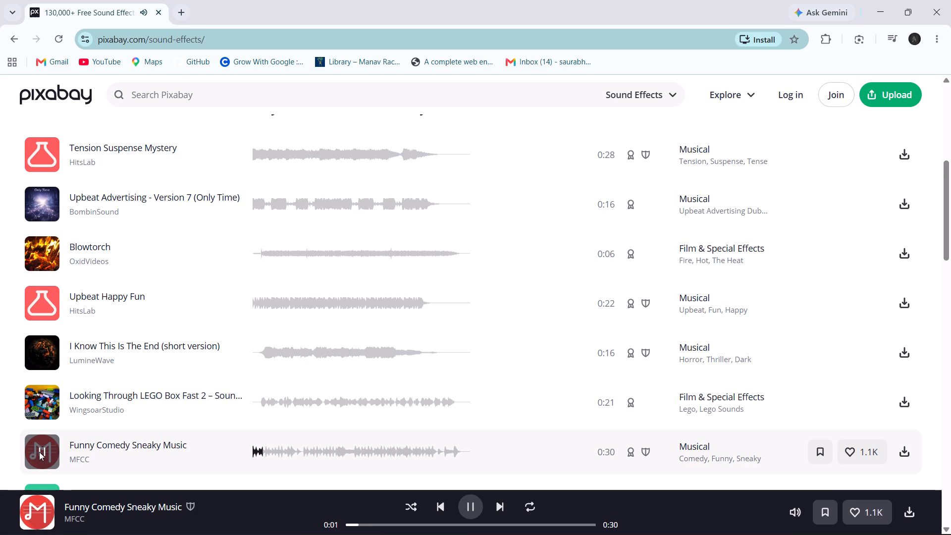
Preview the Whoosh Bright Panning 6, Ice and mud, SFX - Aggressive Low Frequency Growl and Calm Elegant Logo sounds.
scroll(39, 452, down, 1)
click(39, 452)
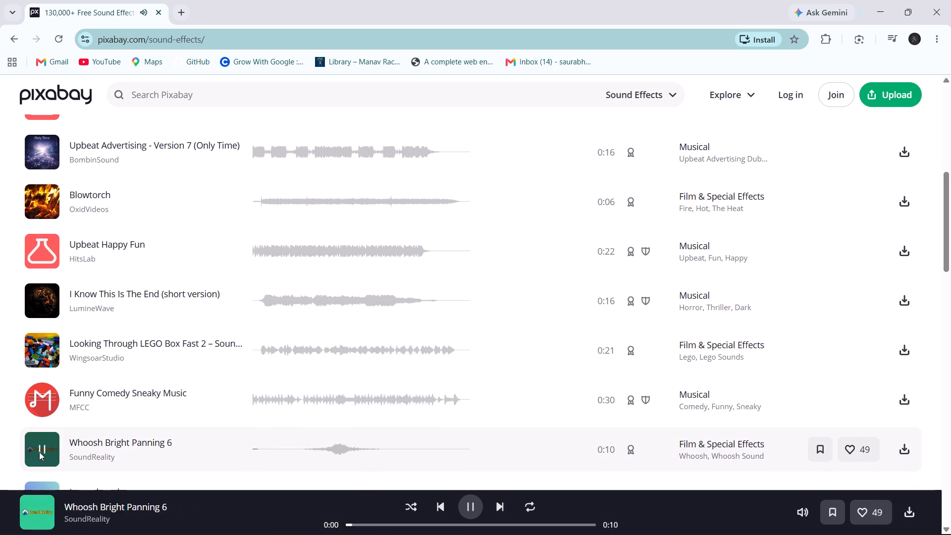
scroll(39, 452, down, 1)
click(39, 452)
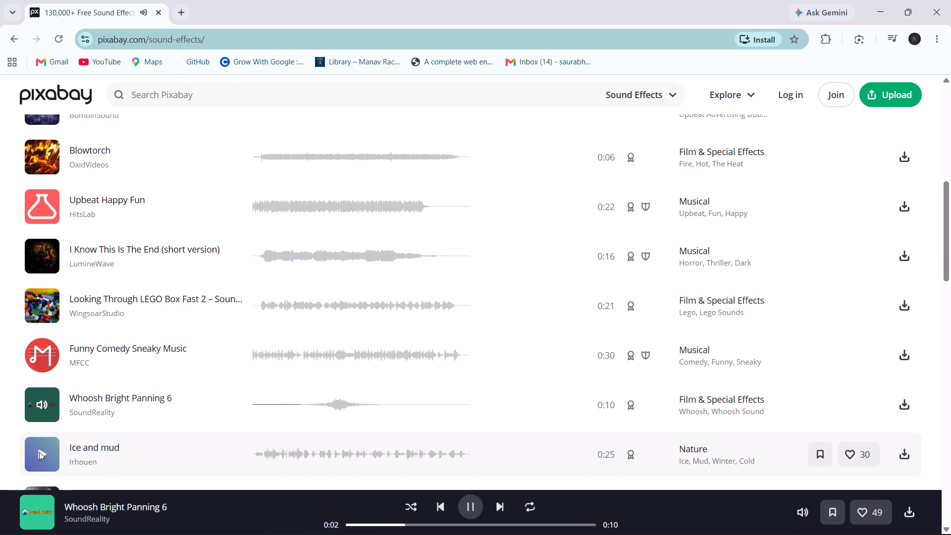
scroll(39, 452, down, 1)
click(39, 452)
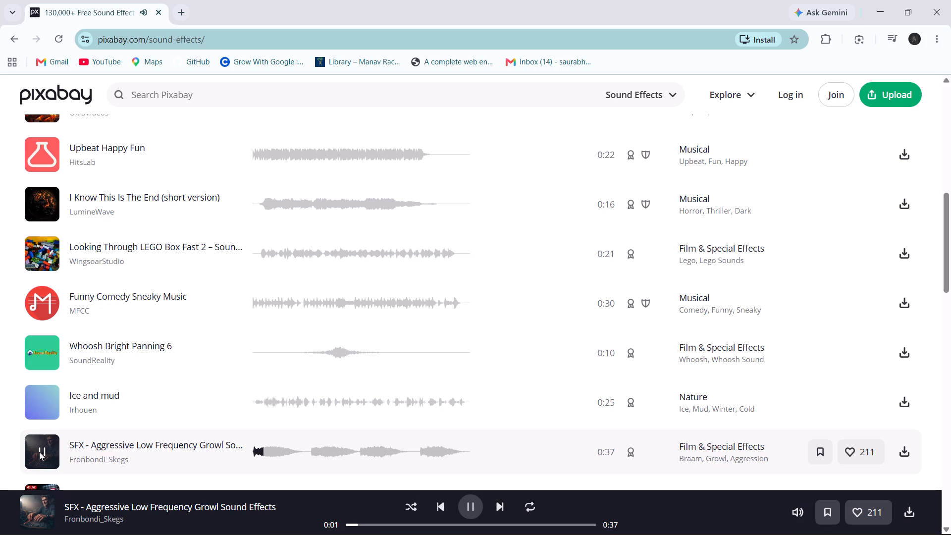
scroll(155, 386, down, 1)
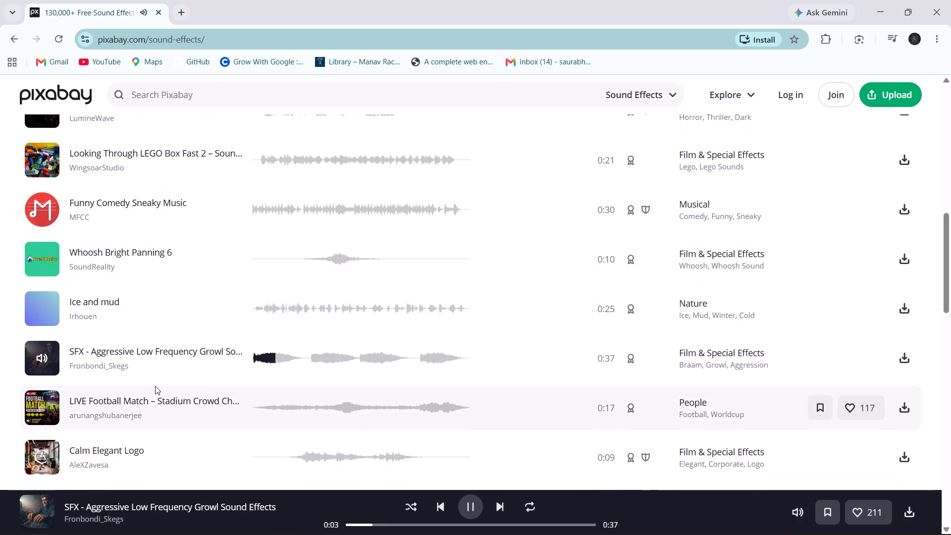
scroll(155, 386, down, 1)
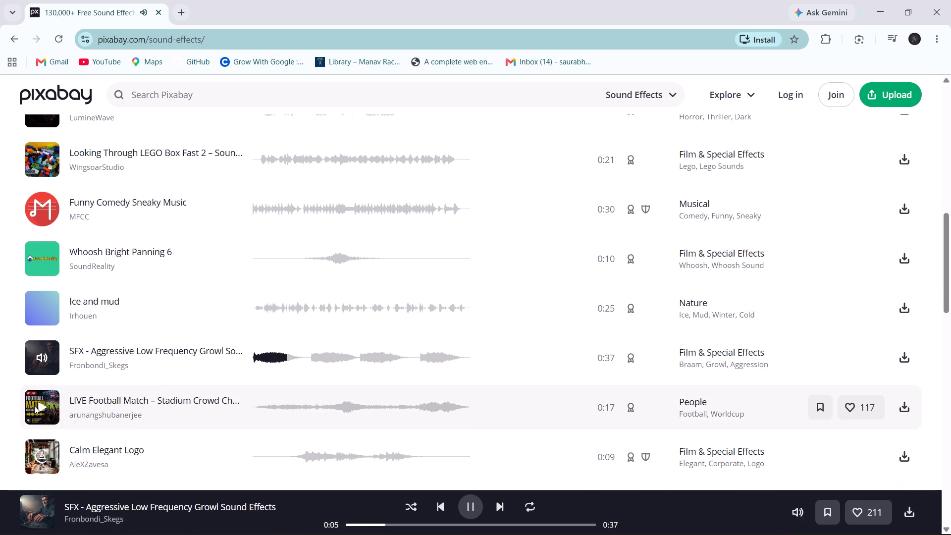
scroll(158, 361, down, 1)
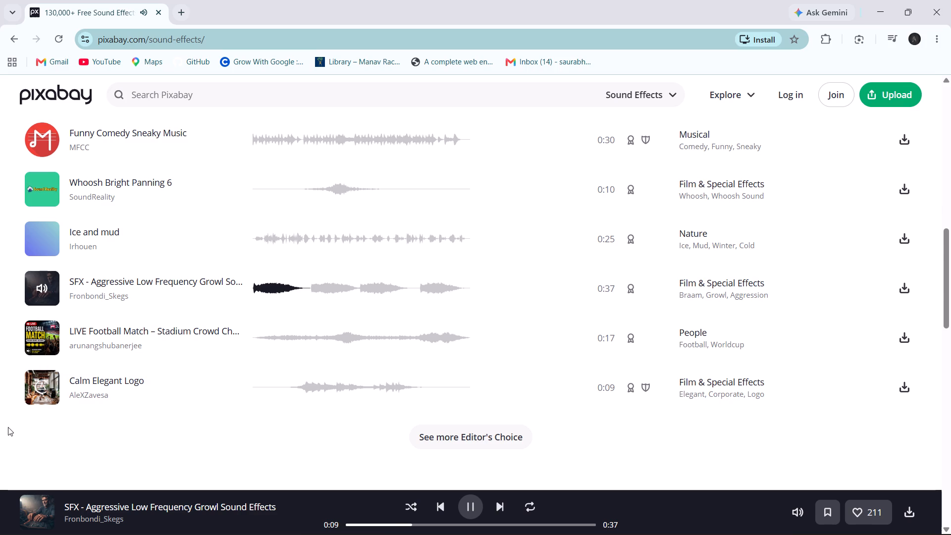
click(40, 385)
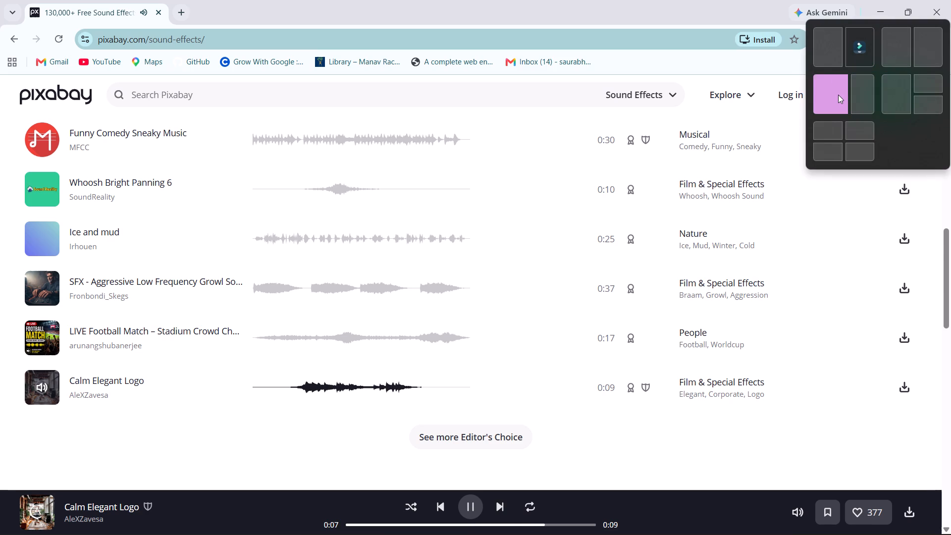
Arrange the Pixabay browser window in a half-and-half split beside Wondershare Filmora.
click(836, 44)
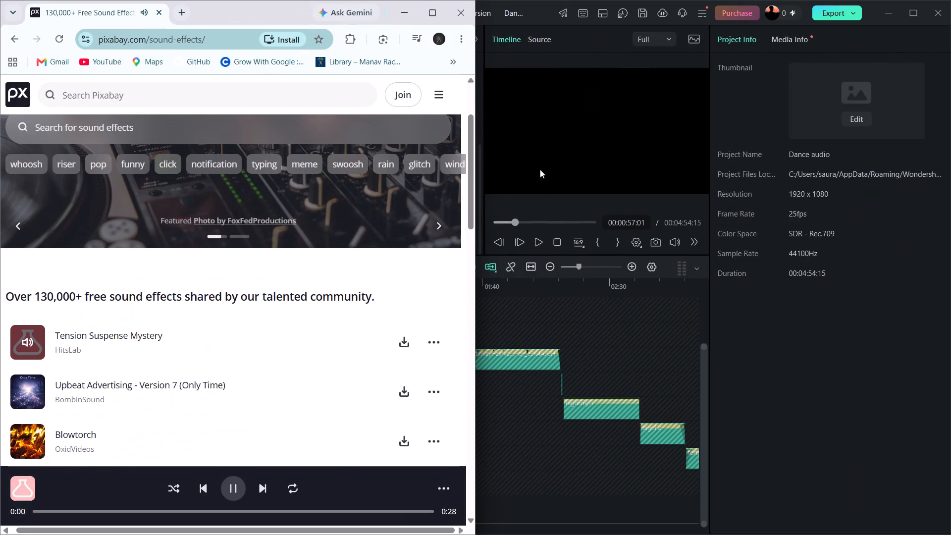
scroll(586, 356, right, 2)
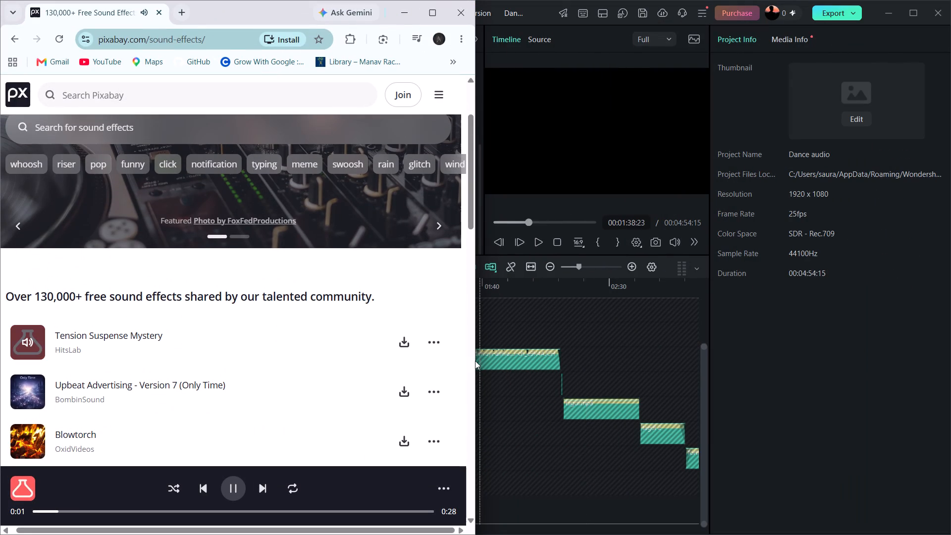
Preview I Know This Is The End (short version) again and open Pixabay's full Editor's Choice sound effects list.
scroll(68, 412, down, 1)
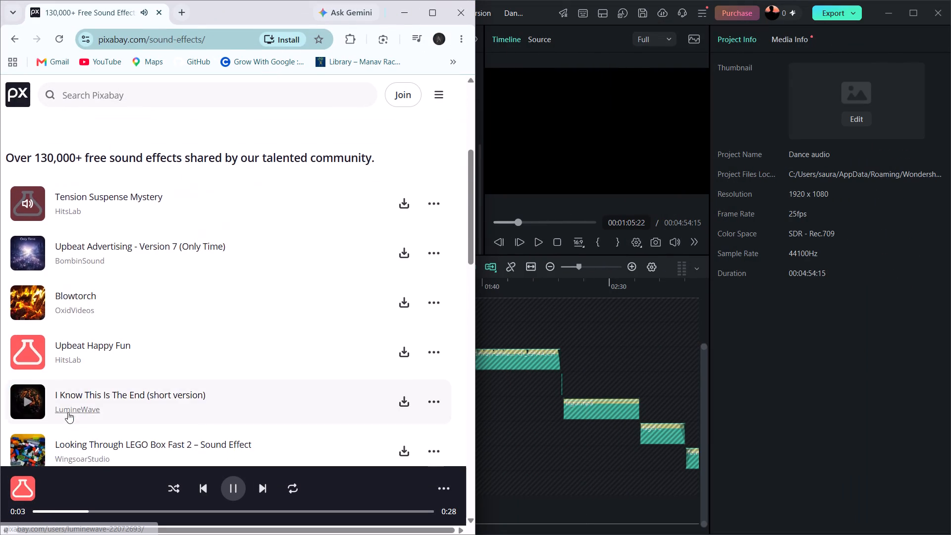
scroll(68, 412, down, 2)
scroll(68, 412, up, 1)
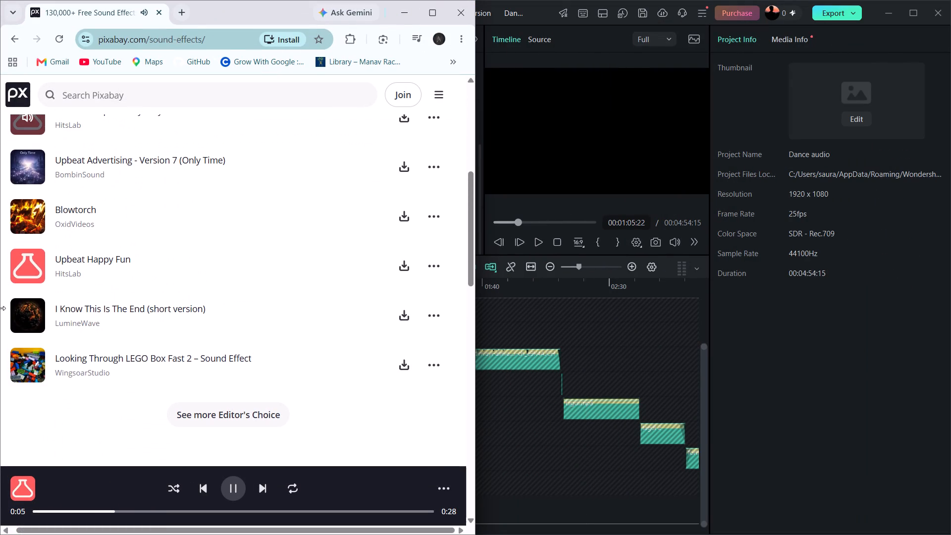
click(29, 314)
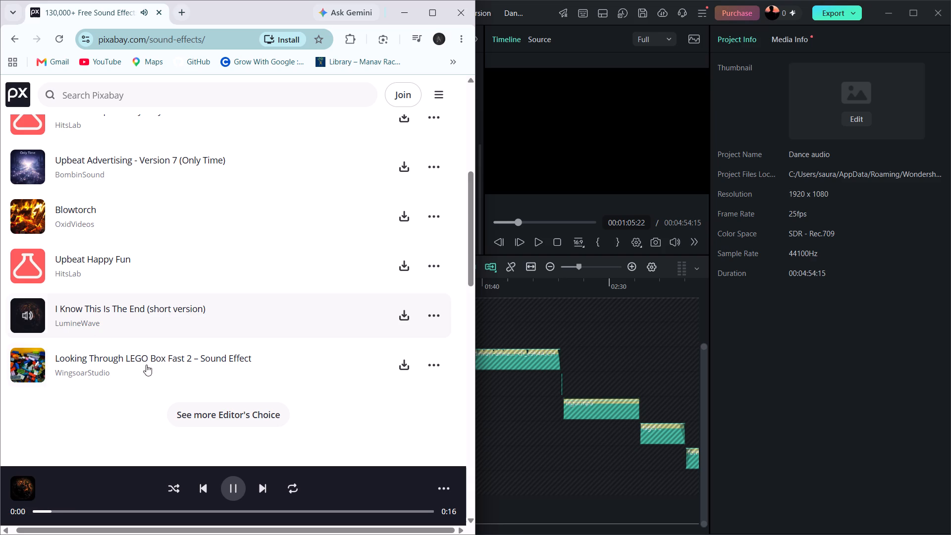
click(229, 415)
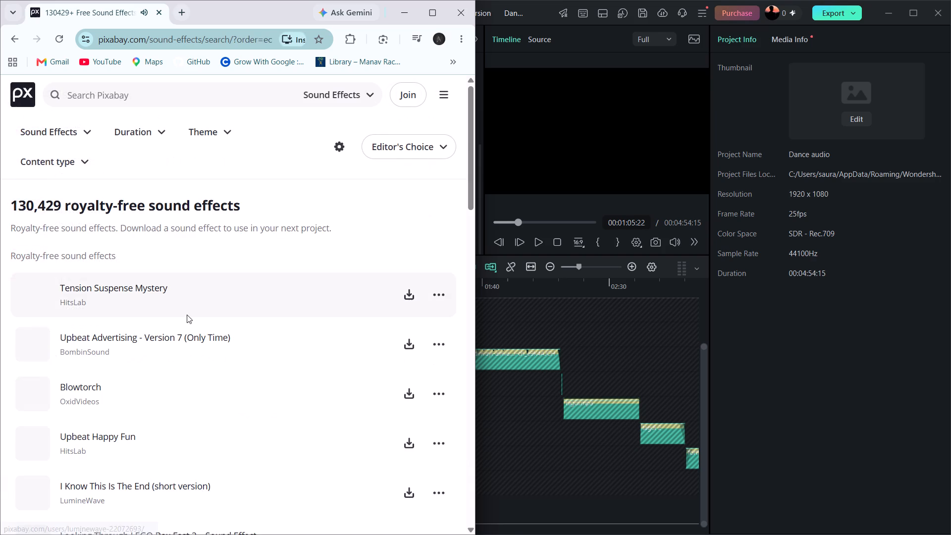
Browse the Editor's Choice list and preview Calm Elegant Logo and SFX - Aggressive Low Frequency Growl Sound Effects.
scroll(204, 332, down, 4)
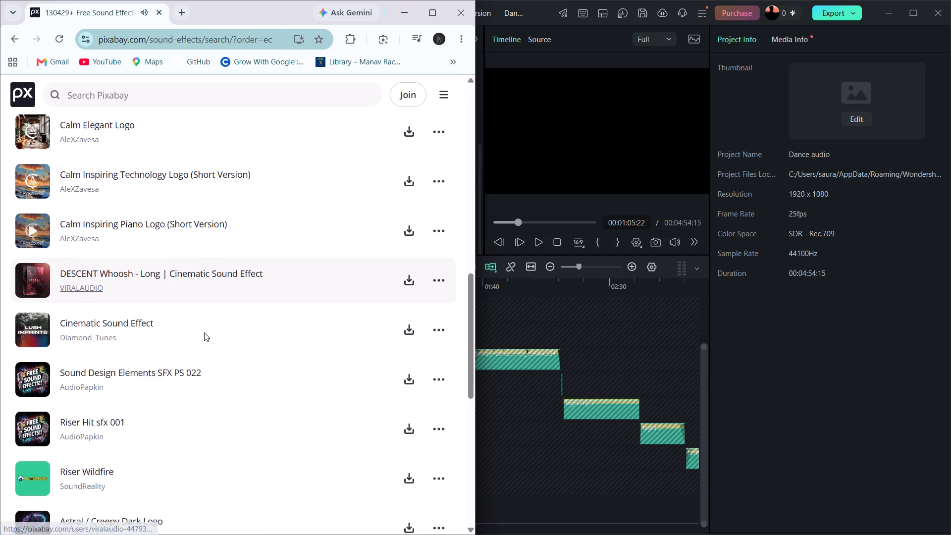
scroll(204, 332, down, 3)
scroll(115, 299, up, 2)
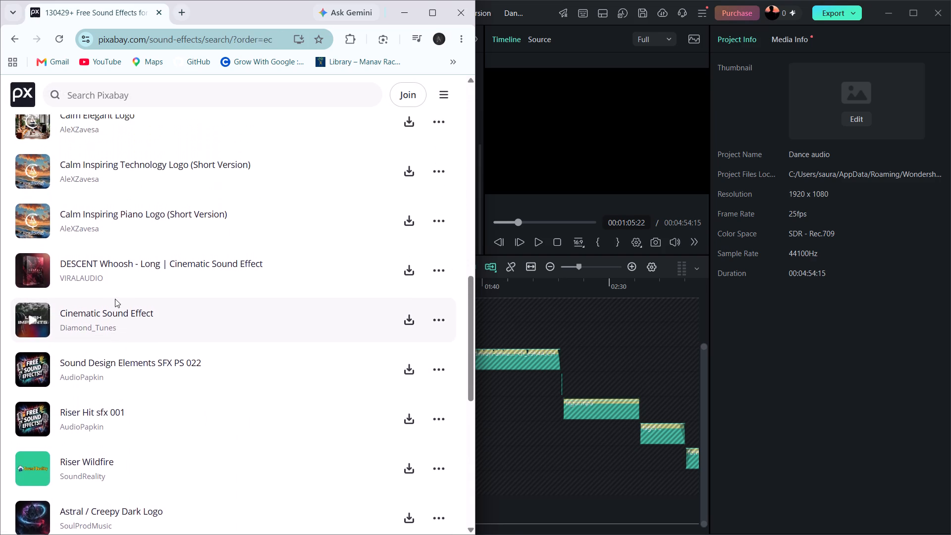
scroll(115, 299, up, 2)
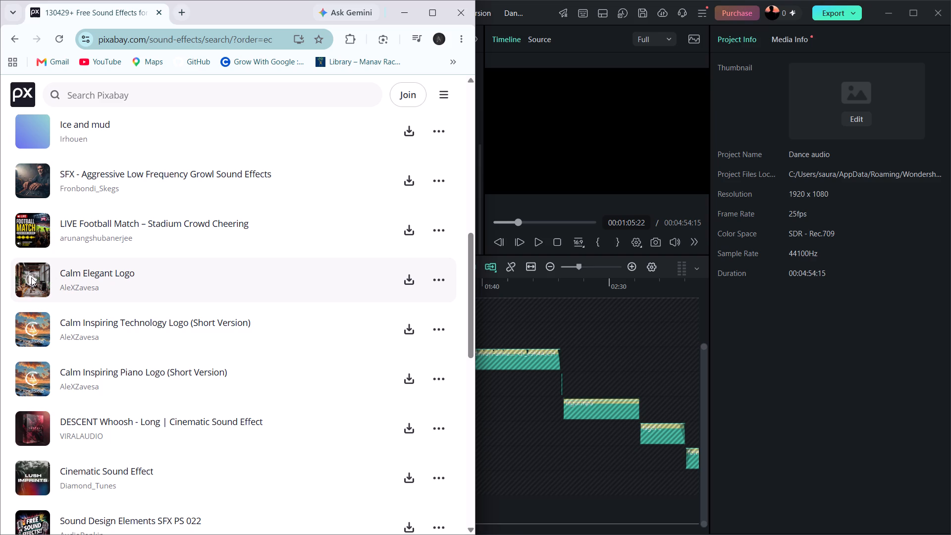
click(31, 277)
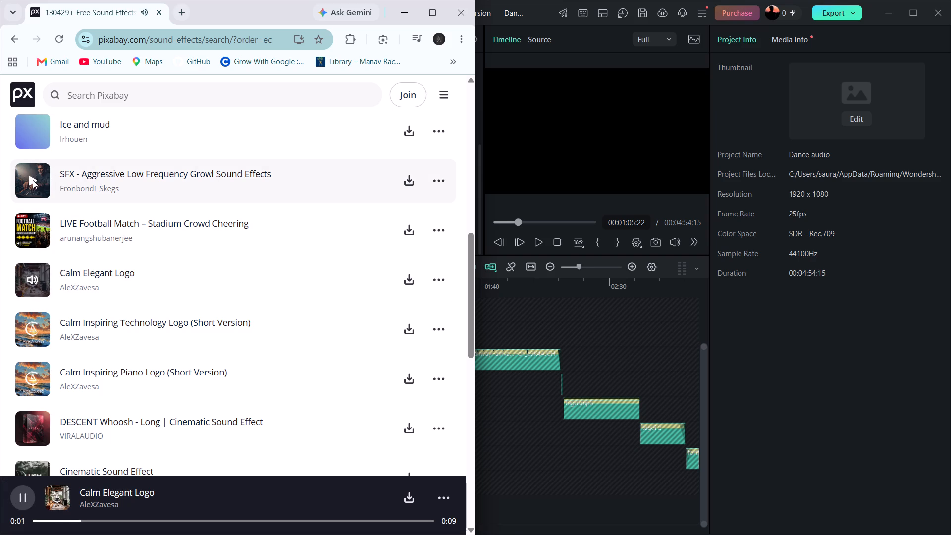
click(33, 180)
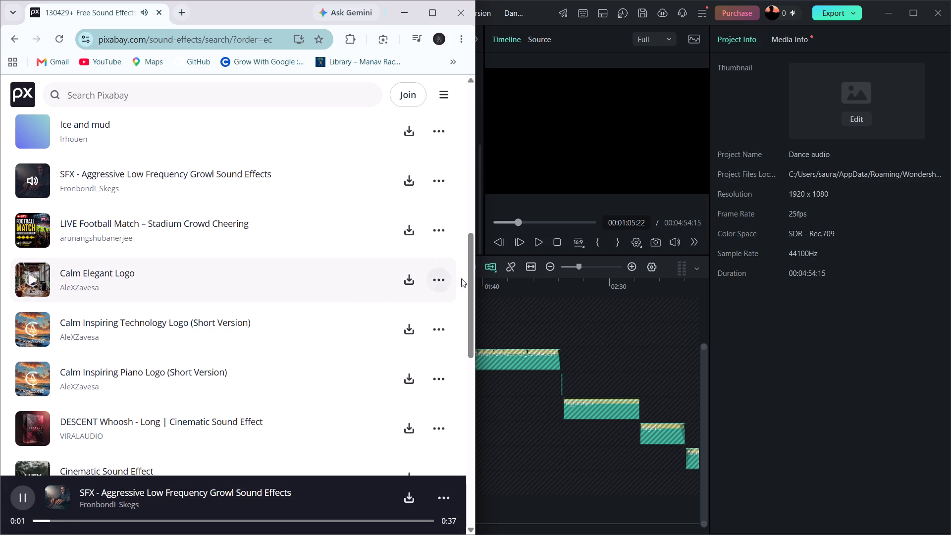
Switch to Wondershare Filmora, return the playhead to 00:00:00:00 and play the first few seconds of the medley.
scroll(532, 305, right, 1)
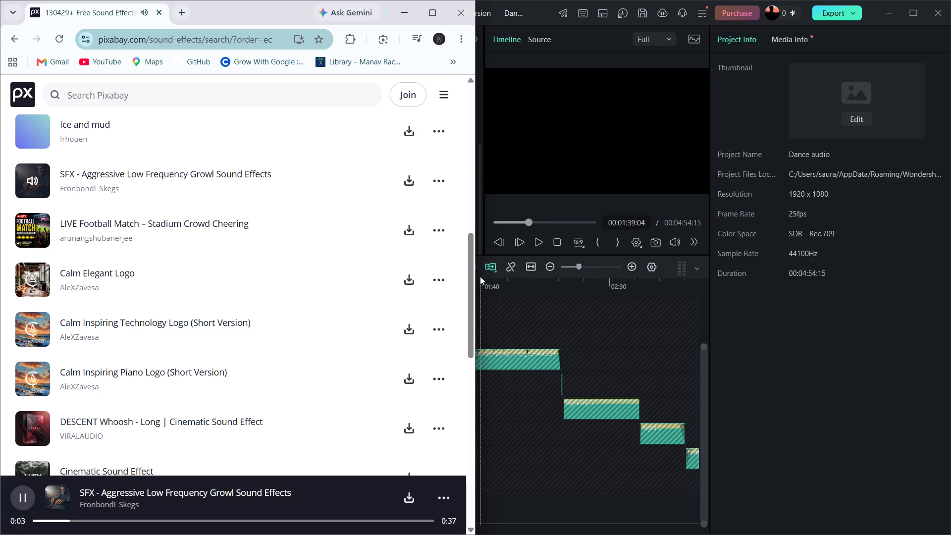
click(484, 289)
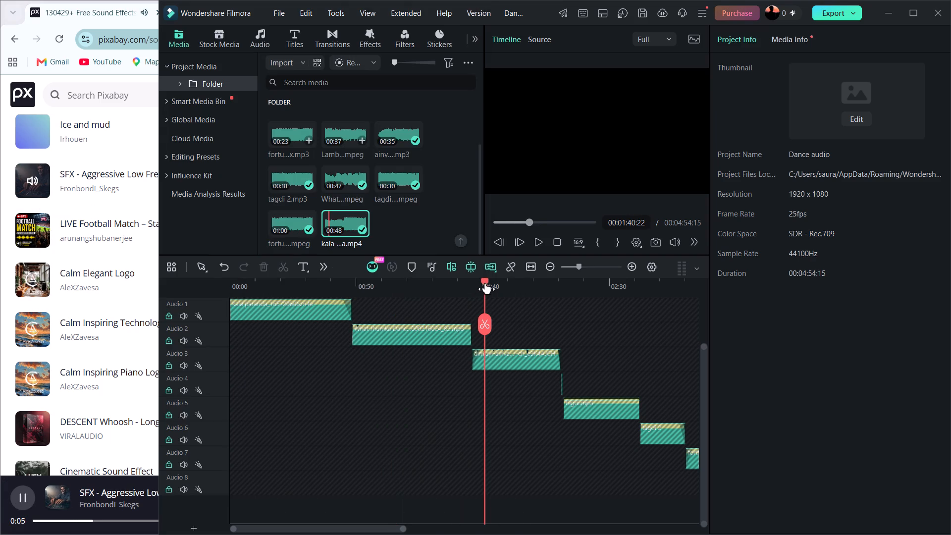
drag(486, 281, 224, 283)
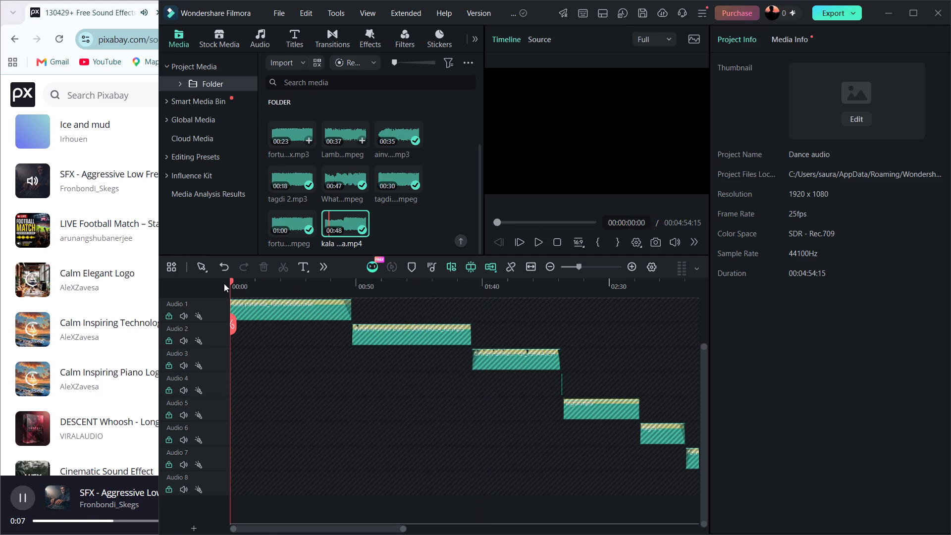
click(539, 242)
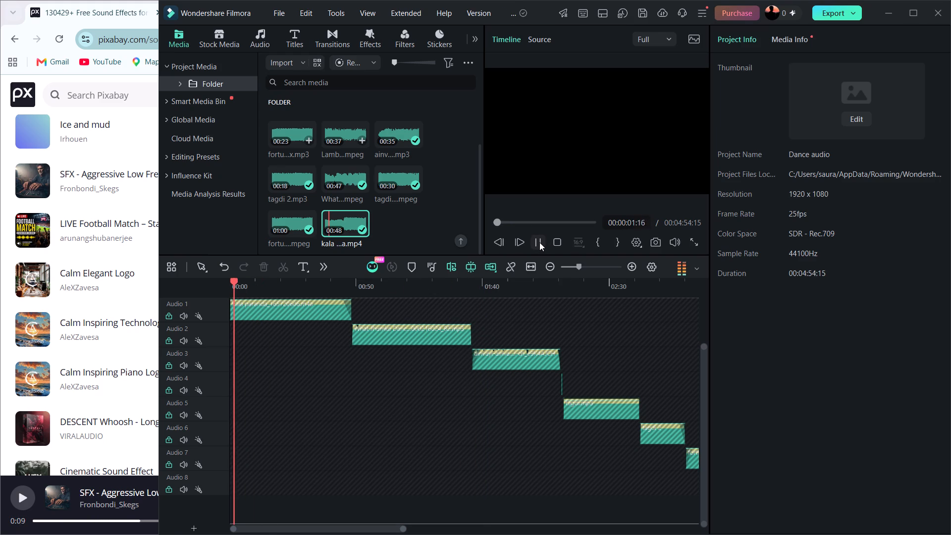
click(539, 242)
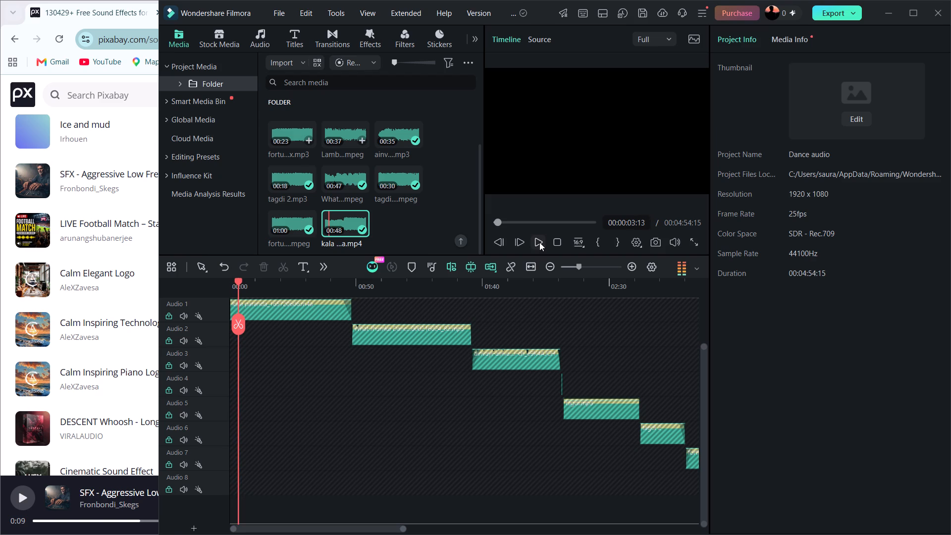
Switch back to Pixabay in Google Chrome and search its sound effects for "hindi".
click(140, 88)
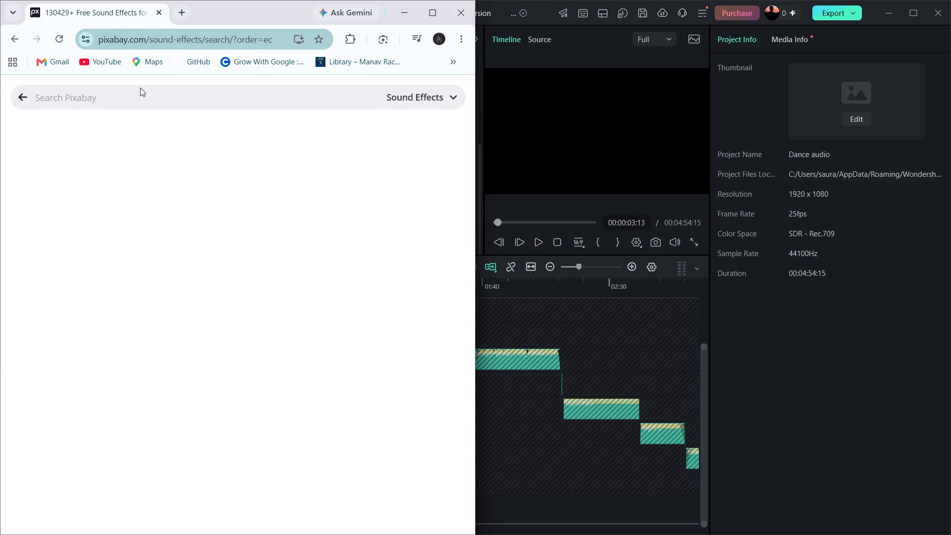
text(hindi)
key(Return)
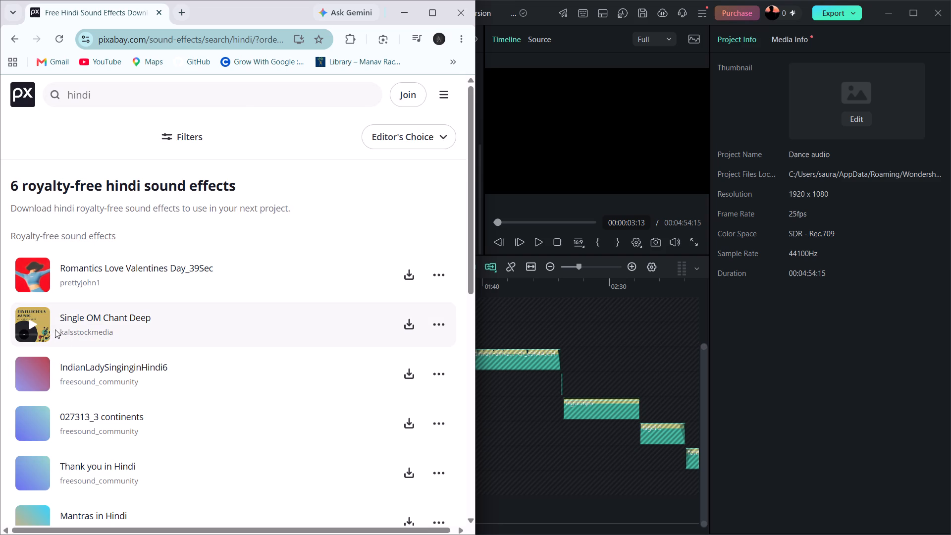
Preview the Hindi sound effects Single OM Chant Deep, Romantics Love Valentines Day_39Sec, IndianLadySinginginHindi6 and 027313_3 continents.
click(31, 323)
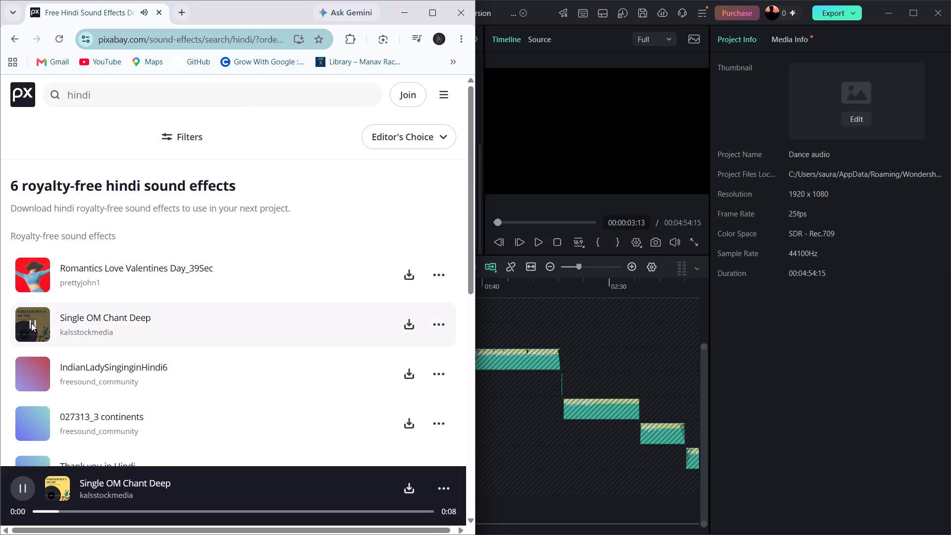
click(30, 275)
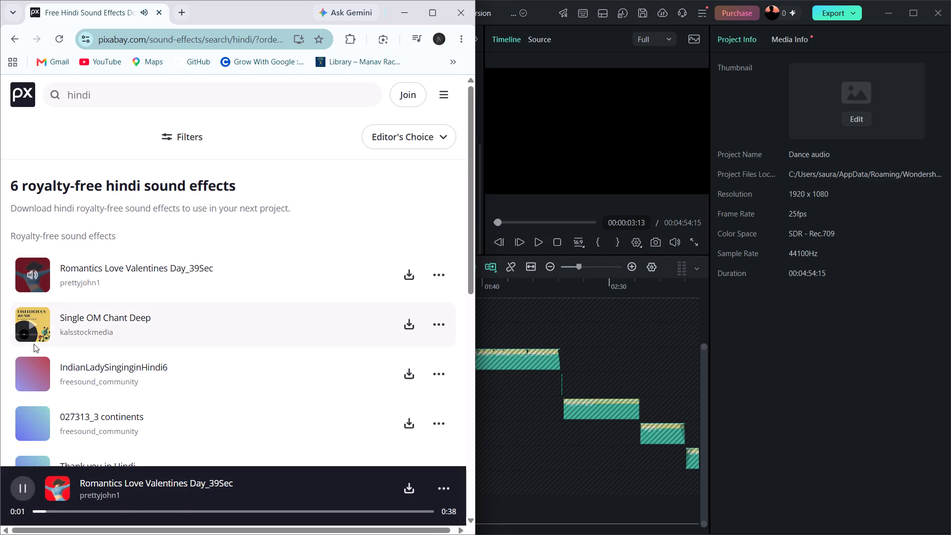
click(32, 375)
scroll(32, 375, down, 1)
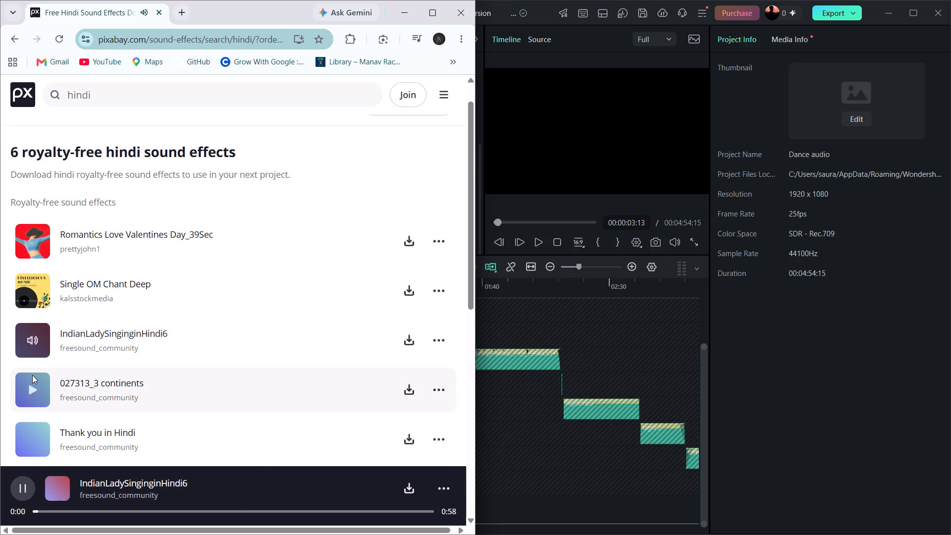
scroll(32, 375, down, 1)
click(32, 375)
scroll(32, 375, down, 1)
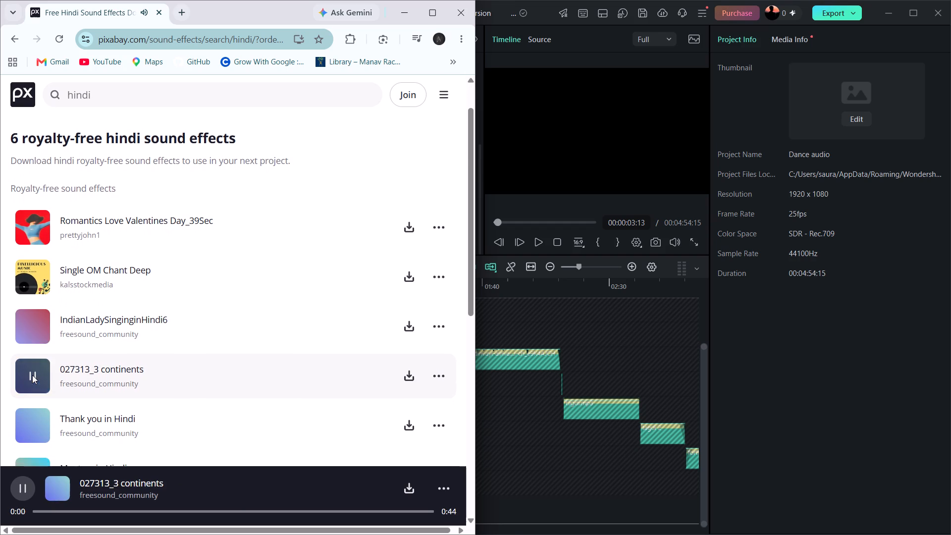
Preview Thank you in Hindi and Mantras in Hindi, look through the rest of the results page and pause playback.
scroll(32, 375, down, 1)
click(32, 375)
scroll(32, 375, down, 1)
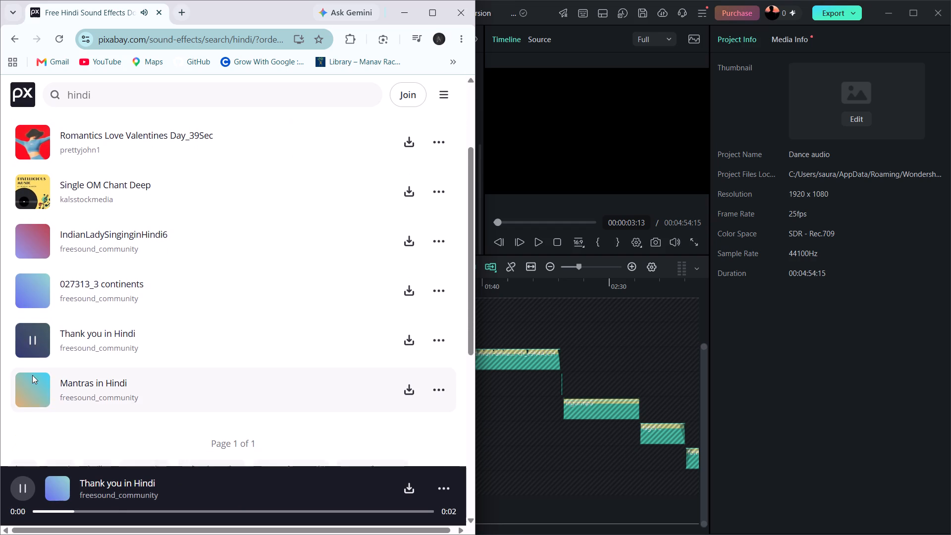
scroll(32, 375, down, 1)
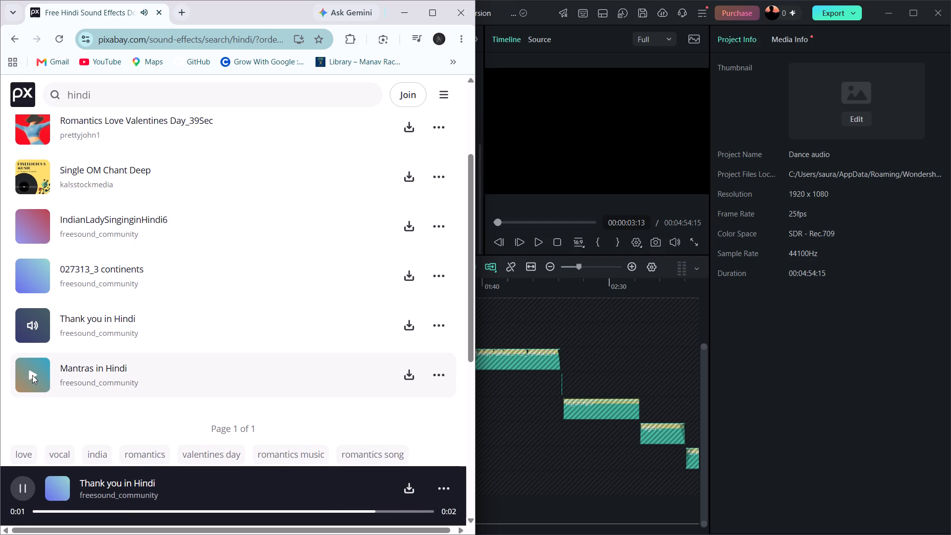
click(32, 375)
scroll(32, 375, down, 1)
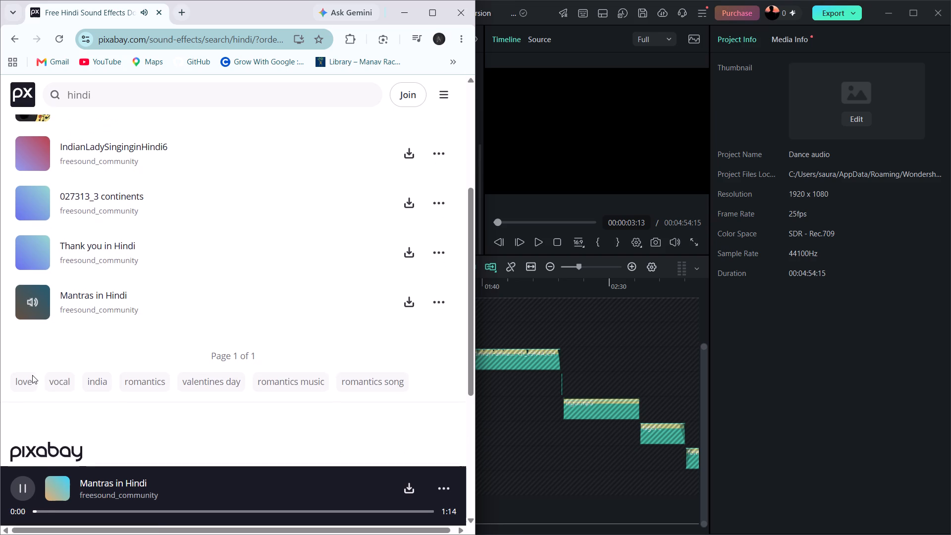
scroll(32, 375, down, 1)
scroll(145, 343, down, 1)
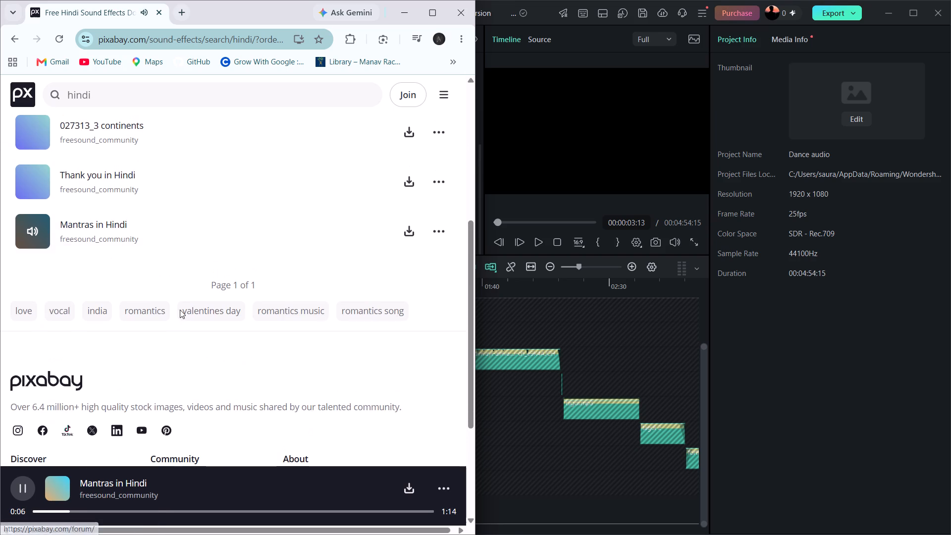
scroll(253, 284, up, 4)
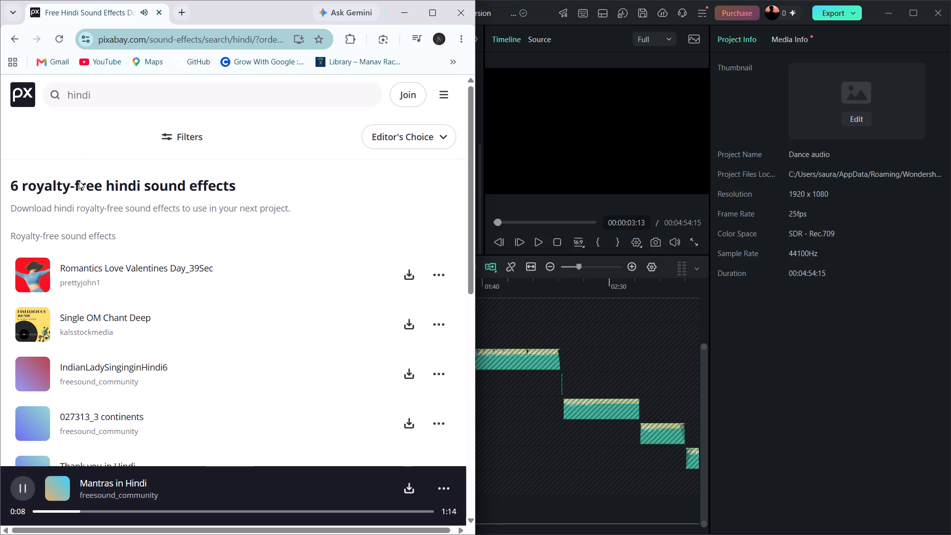
scroll(260, 197, down, 1)
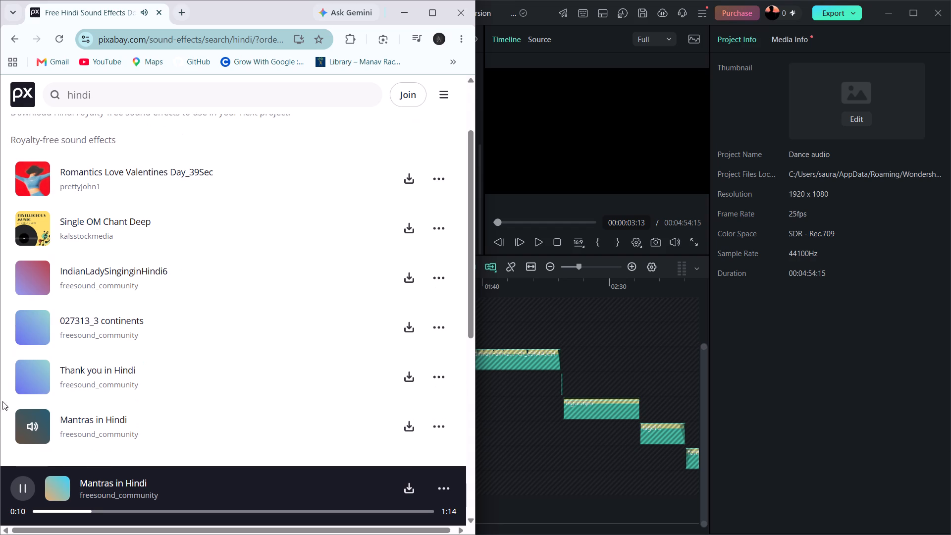
click(31, 427)
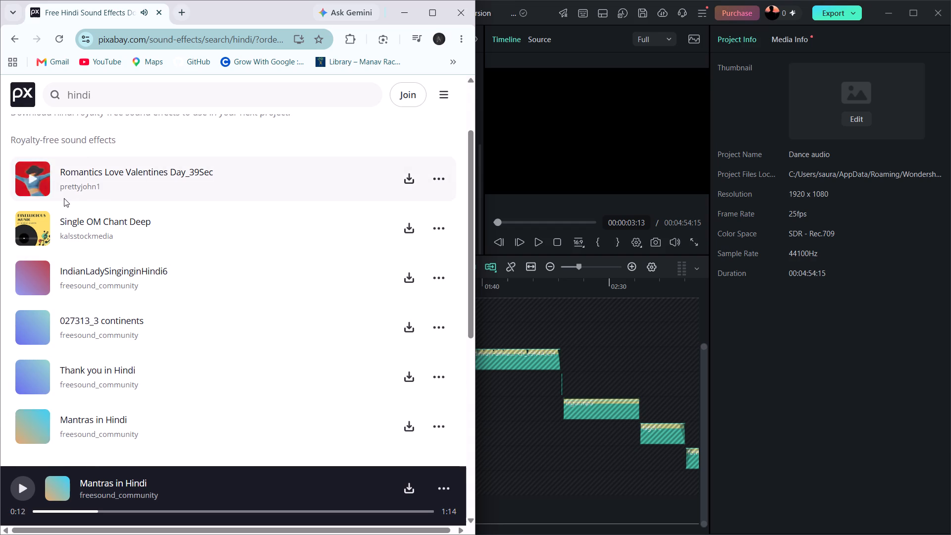
Preview Single OM Chant Deep and Romantics Love Valentines Day_39Sec again.
scroll(64, 198, up, 1)
click(30, 297)
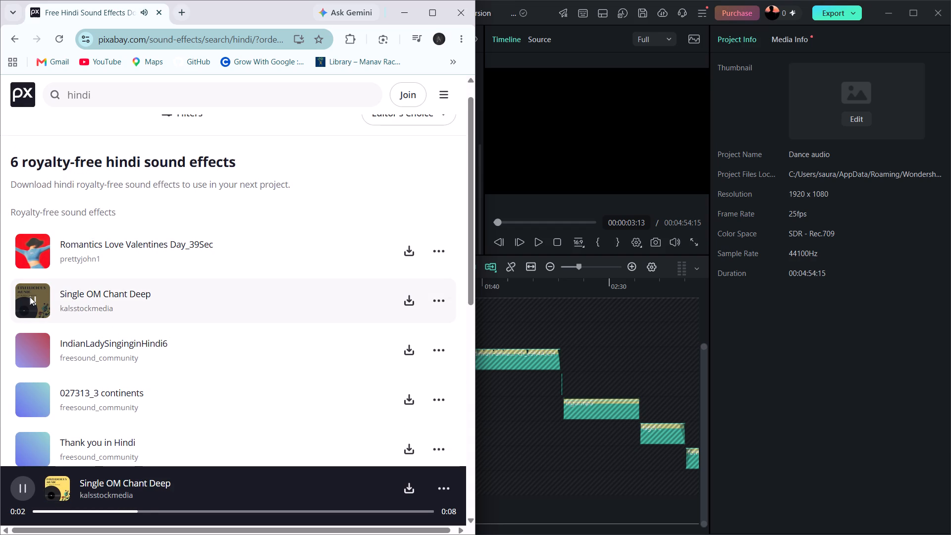
scroll(30, 297, up, 2)
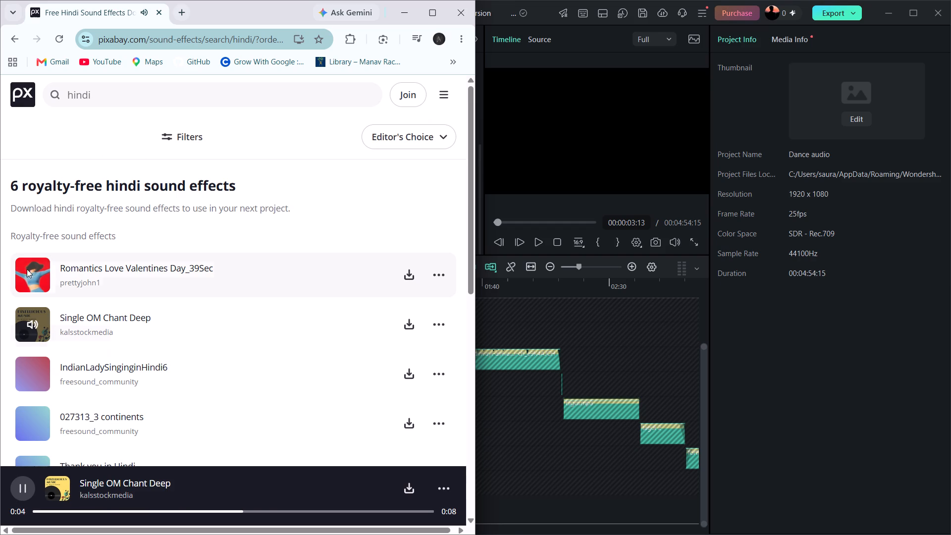
click(32, 273)
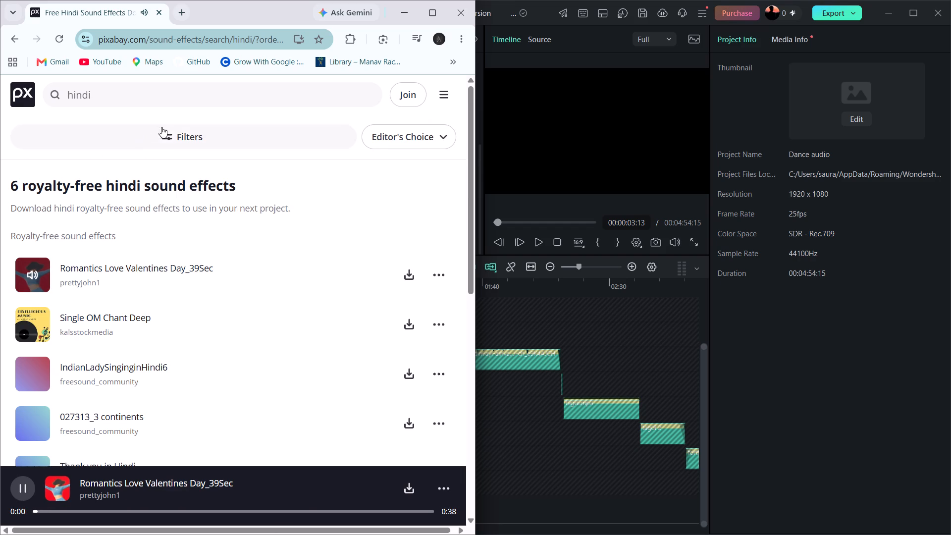
Replace the "hindi" query with "funny" and open the suggested search "funny sounds effects".
scroll(119, 122, right, 8)
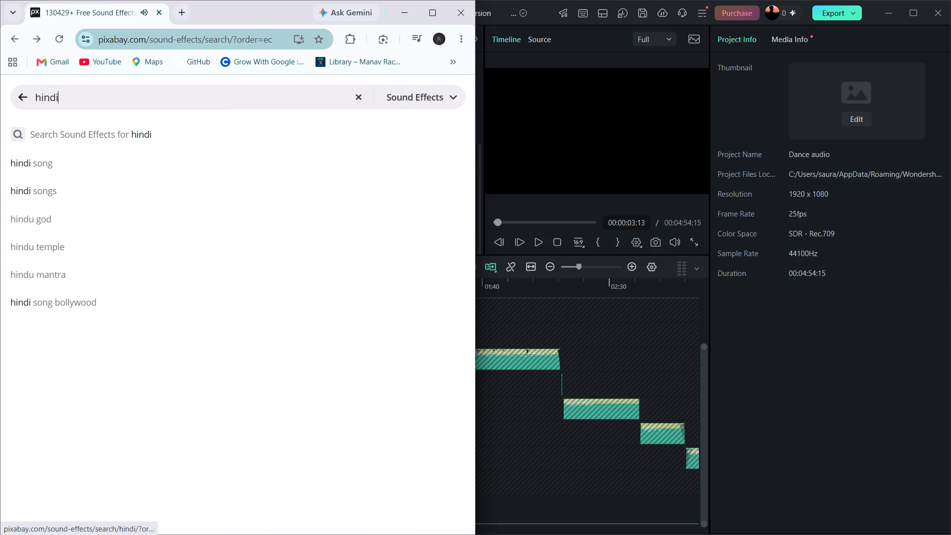
key(ctrl+BackSpace)
key(ctrl+BackSpace)
key(ctrl+BackSpace)
key(ctrl+BackSpace)
key(ctrl+BackSpace)
key(ctrl+BackSpace)
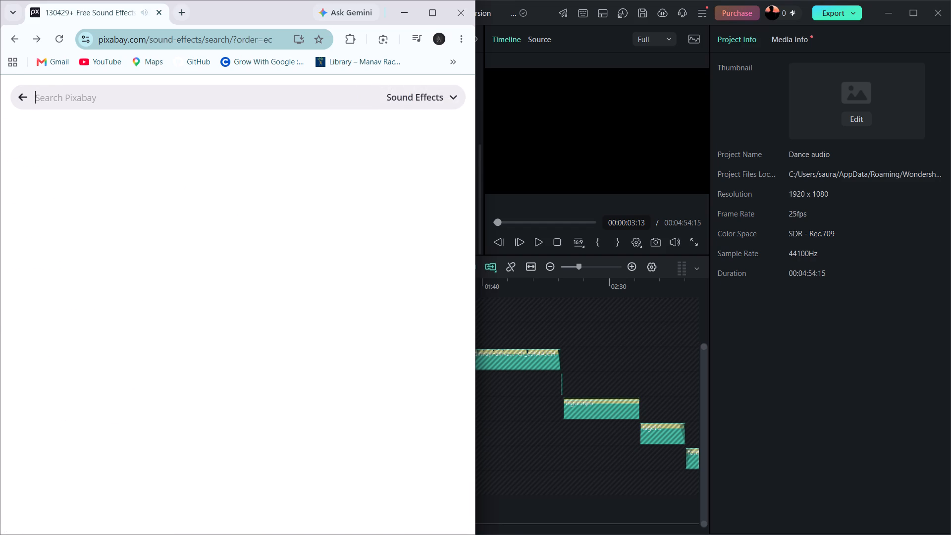
text(funny)
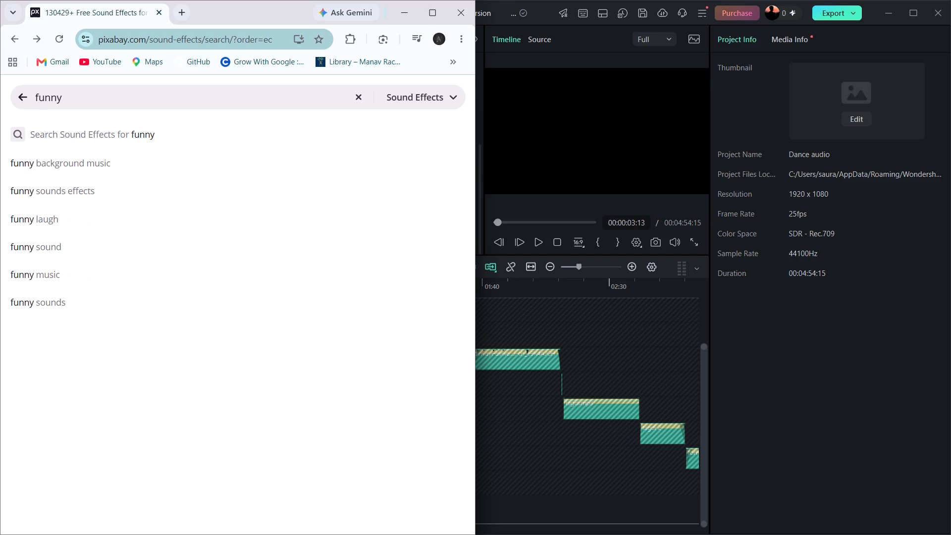
click(65, 187)
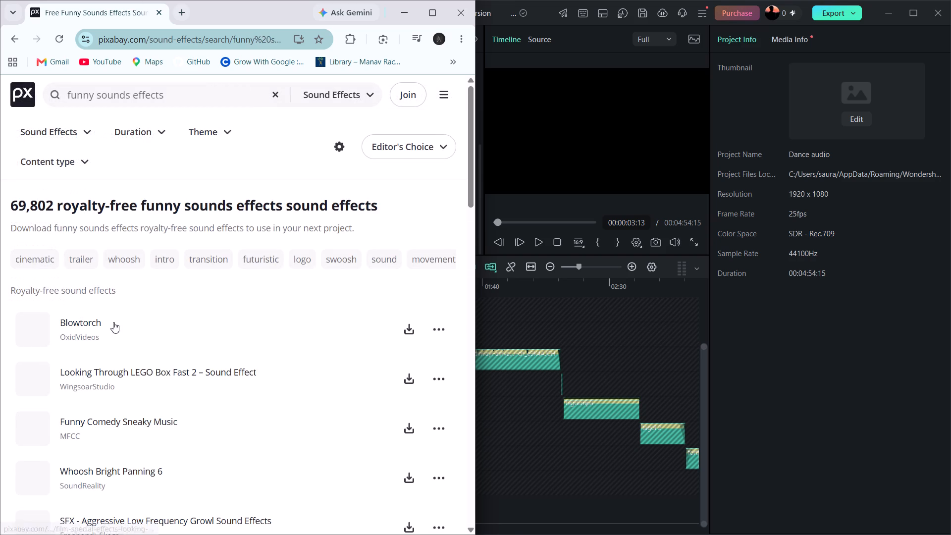
Preview Blowtorch, Looking Through LEGO Box Fast 2, Whoosh Bright Panning 6, SFX - Aggressive Low Frequency Growl Sound Effects and Calm Elegant Logo.
scroll(113, 322, down, 1)
click(33, 170)
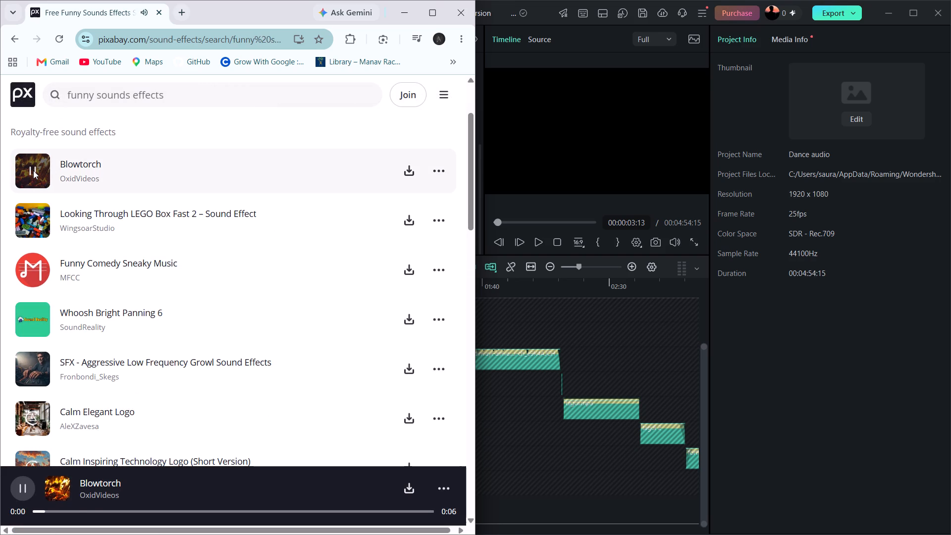
click(30, 220)
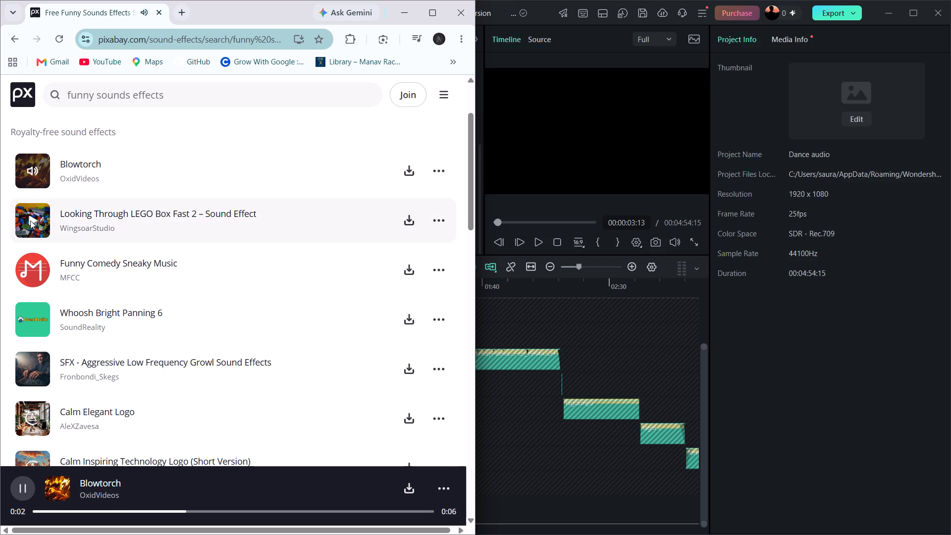
click(33, 319)
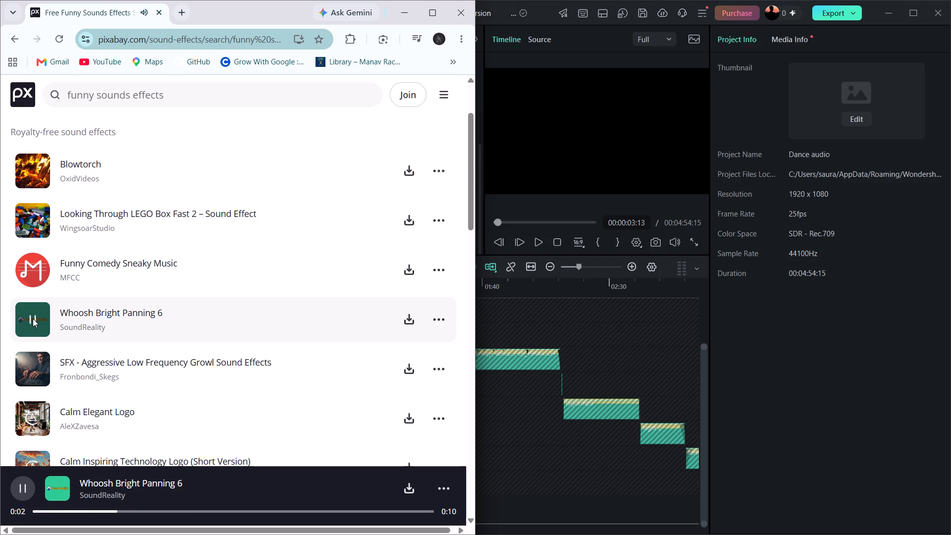
click(33, 365)
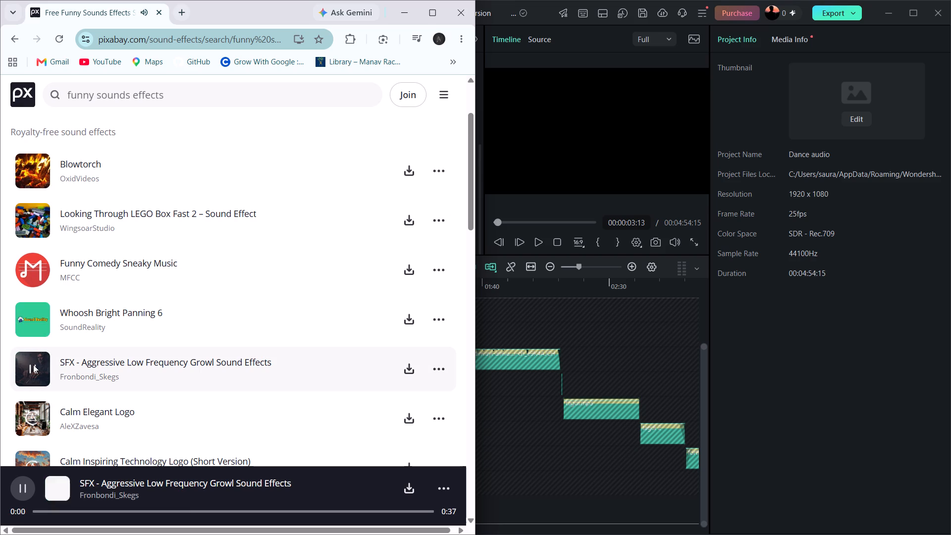
scroll(33, 365, down, 1)
click(31, 345)
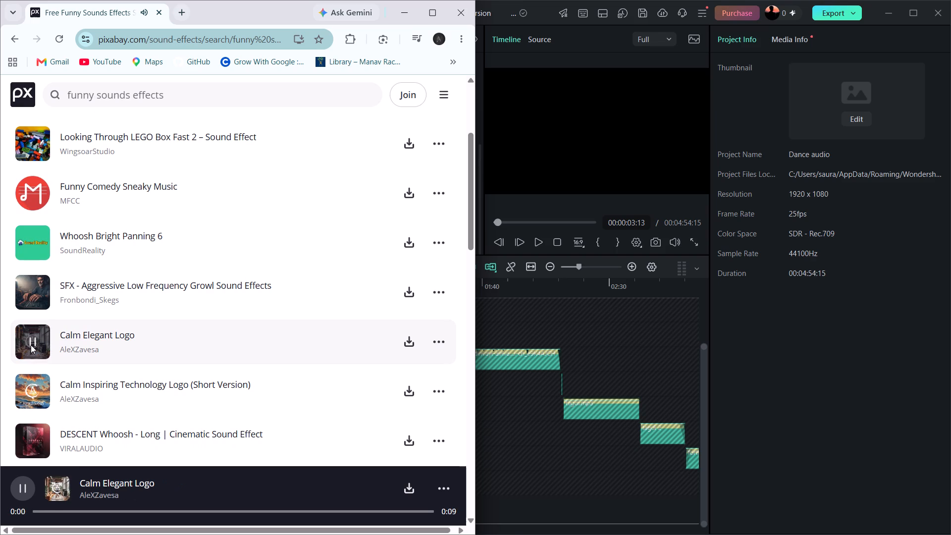
Preview Calm Inspiring Technology Logo (Short Version), DESCENT Whoosh - Long, Cinematic Sound Effect, Riser Hit sfx 001 and Riser Wildfire in the funny results.
click(30, 388)
scroll(30, 388, down, 1)
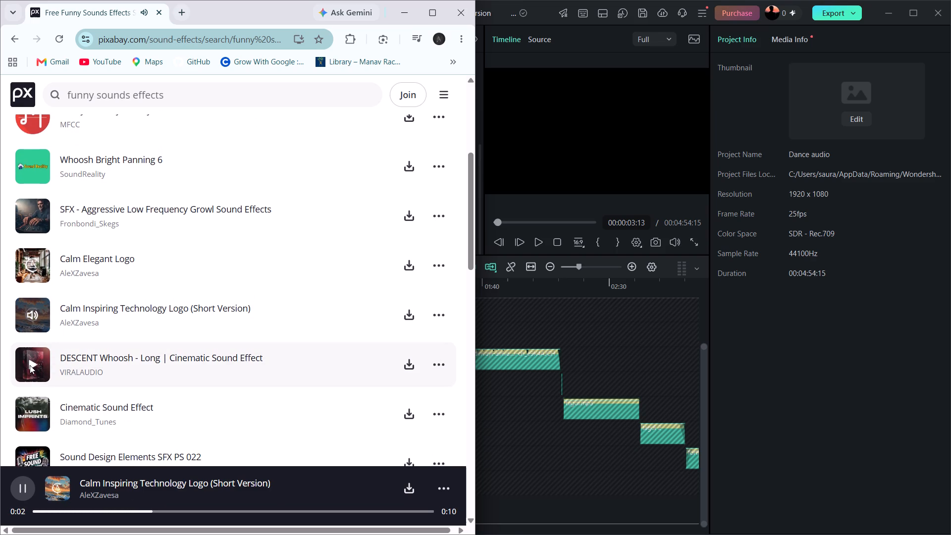
click(30, 365)
scroll(30, 365, down, 1)
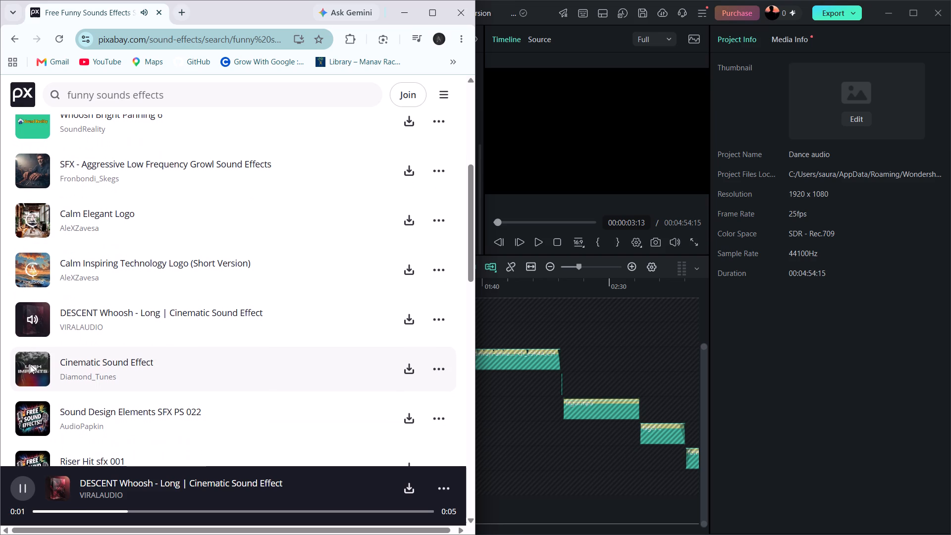
click(33, 368)
scroll(33, 368, down, 1)
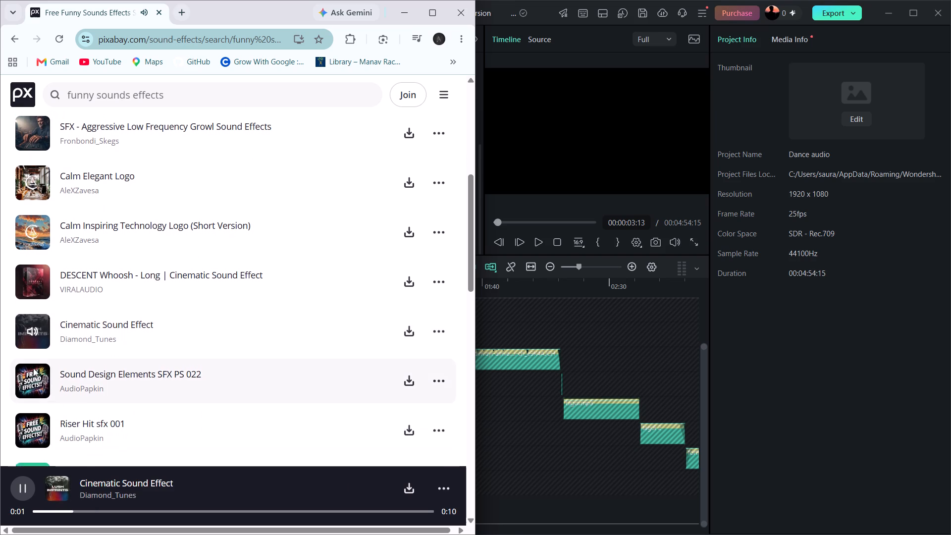
scroll(33, 368, down, 1)
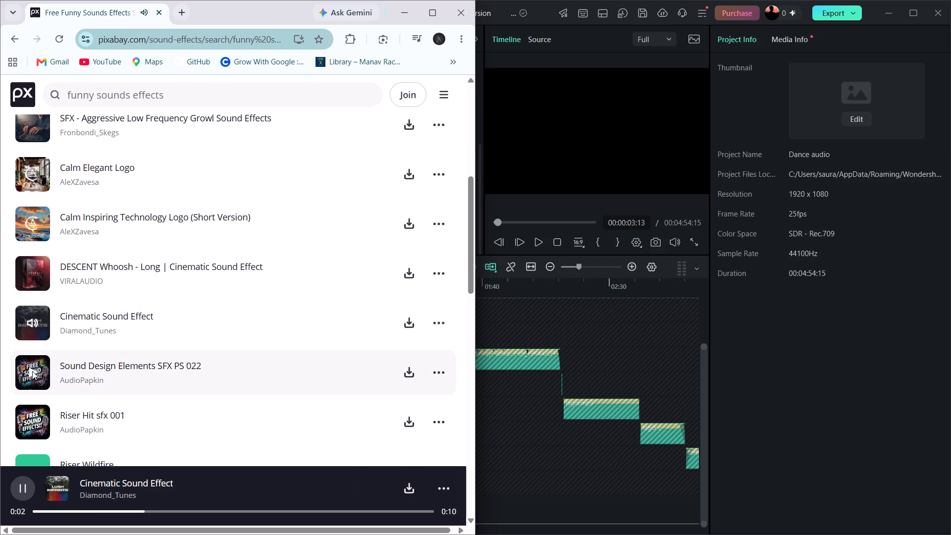
scroll(33, 371, down, 1)
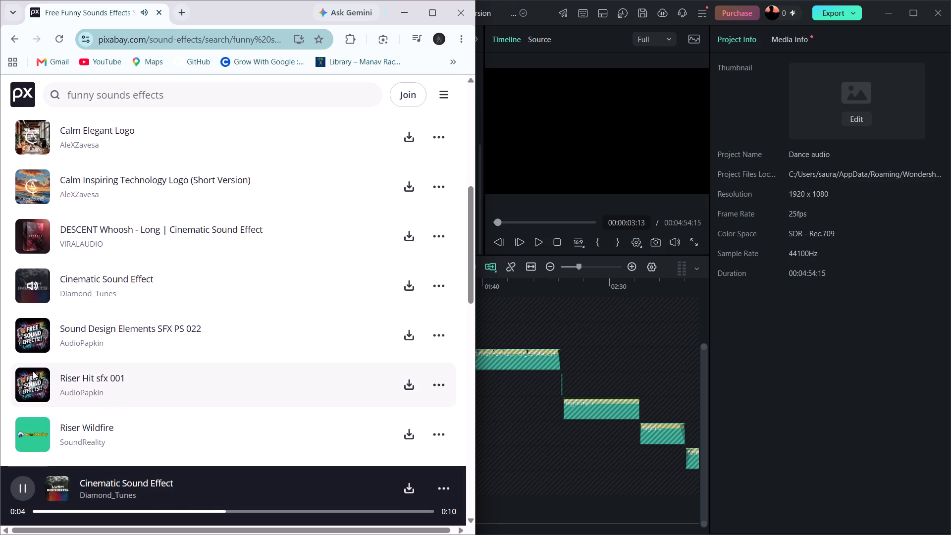
scroll(33, 371, down, 1)
click(33, 374)
scroll(33, 374, down, 1)
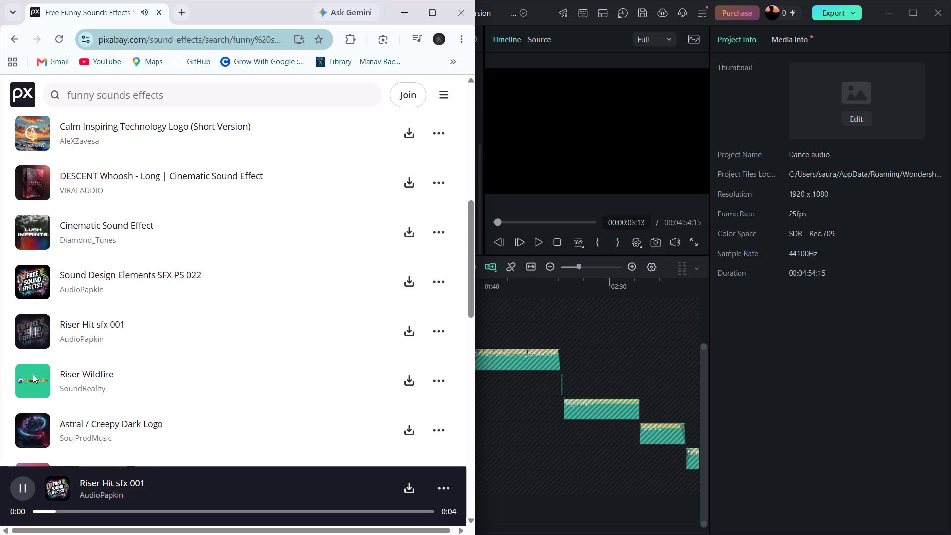
scroll(33, 374, down, 1)
click(33, 374)
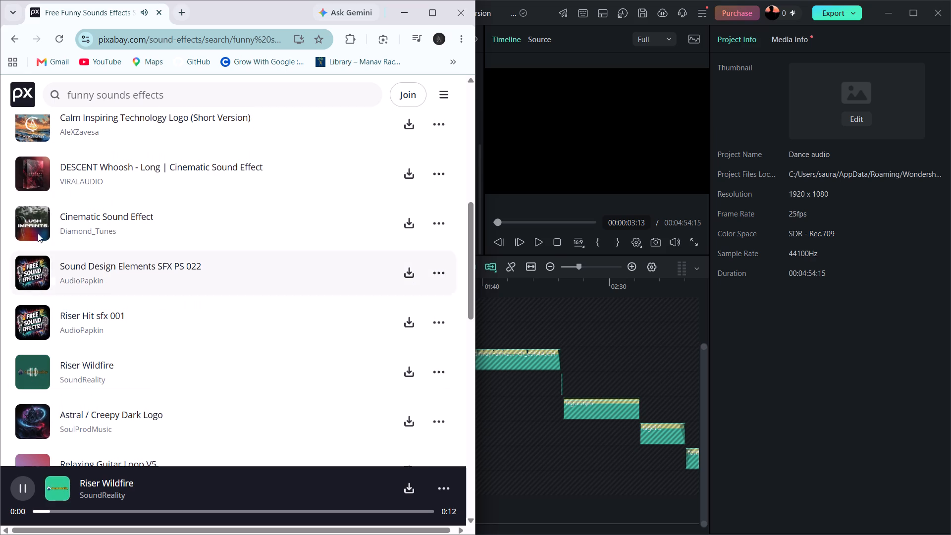
Return to the Google results for "sound effects free" and open Mixkit's Download Free Sound Effects for Videos page.
click(13, 31)
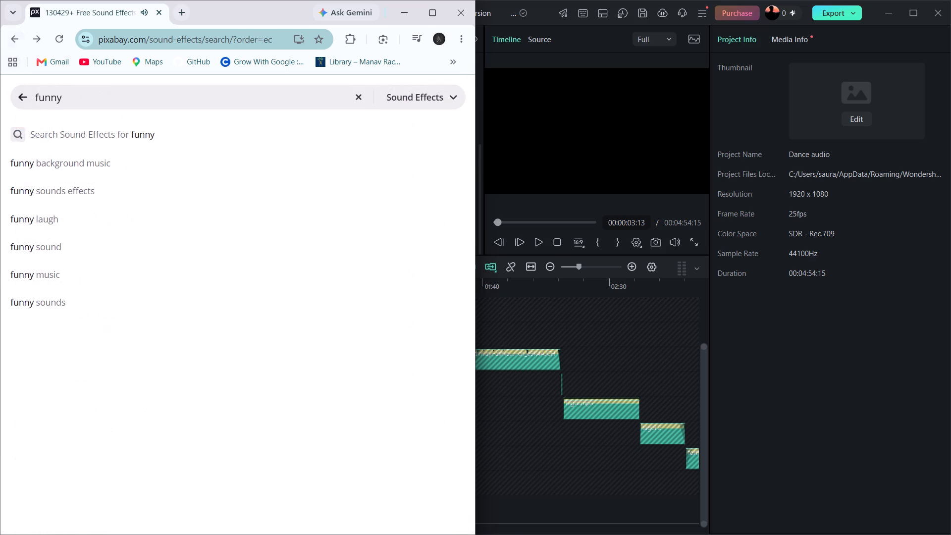
click(19, 41)
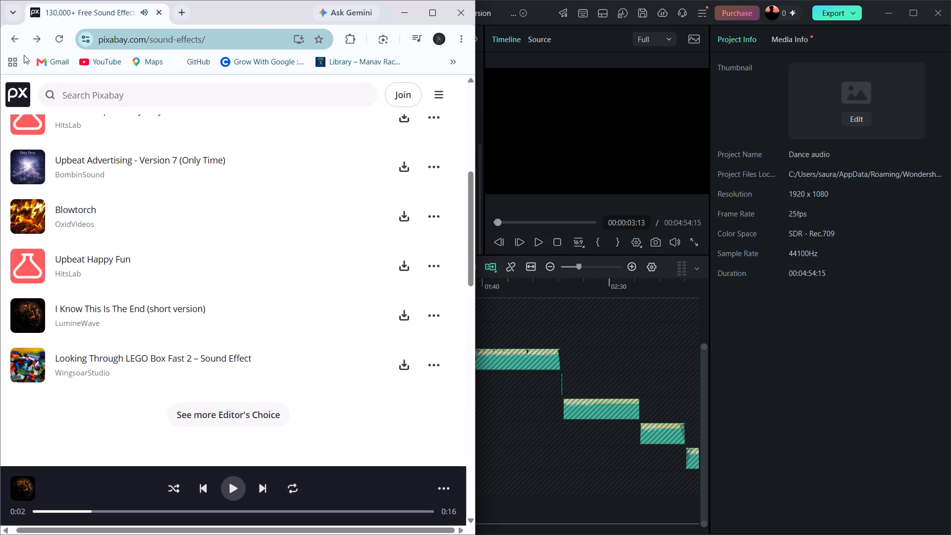
click(13, 33)
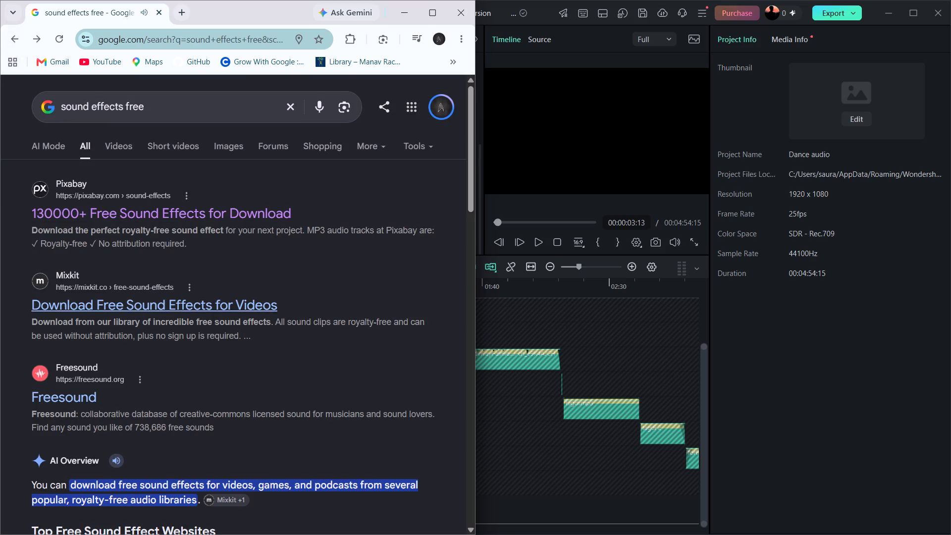
click(169, 305)
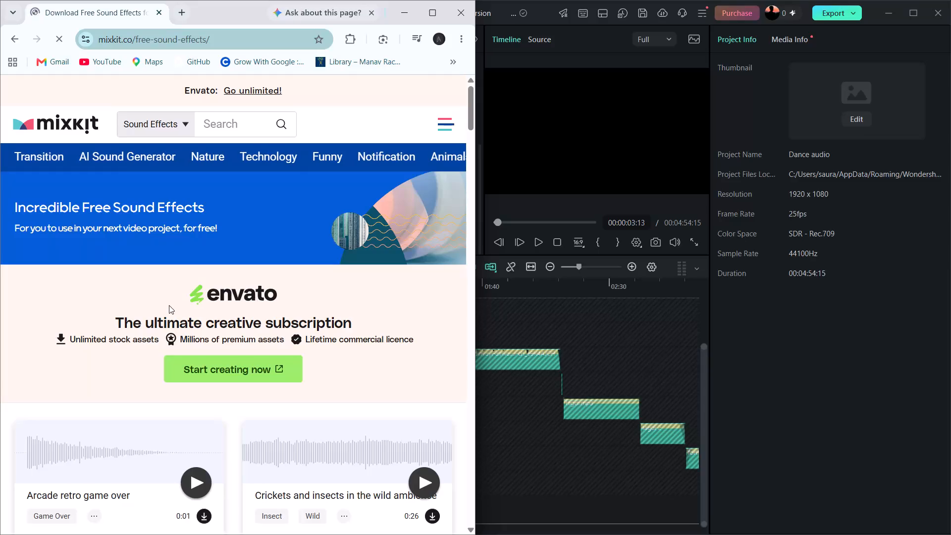
Reject all cookies on the Mixkit free sound effects page.
scroll(169, 305, down, 2)
click(123, 354)
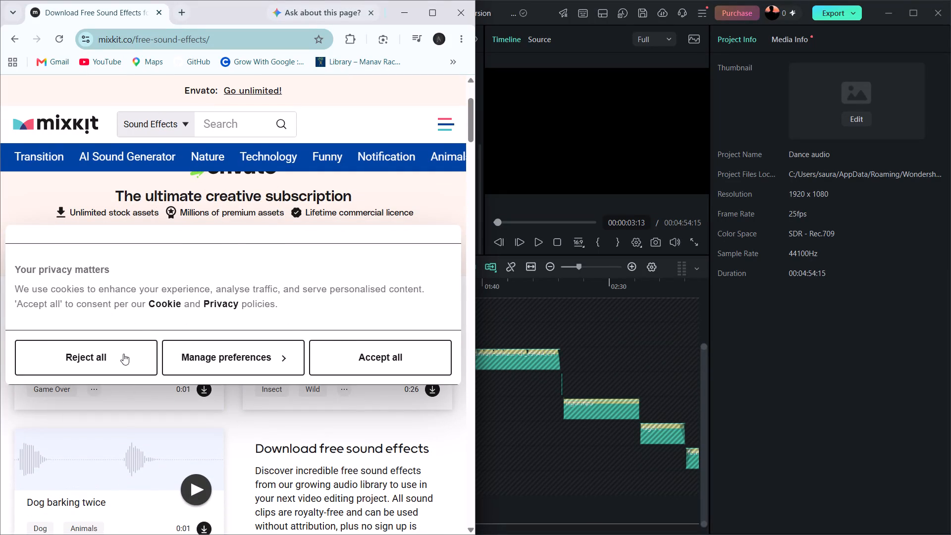
Preview Arcade retro game over, Crickets and insects in the wild ambience, Dog barking twice and Fast rocket whoosh on Mixkit.
scroll(123, 354, down, 1)
click(198, 324)
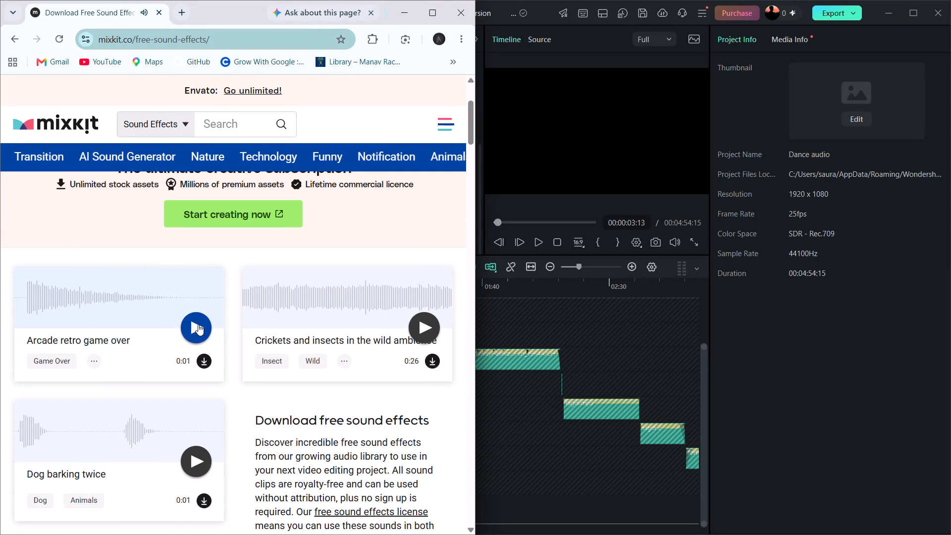
click(420, 329)
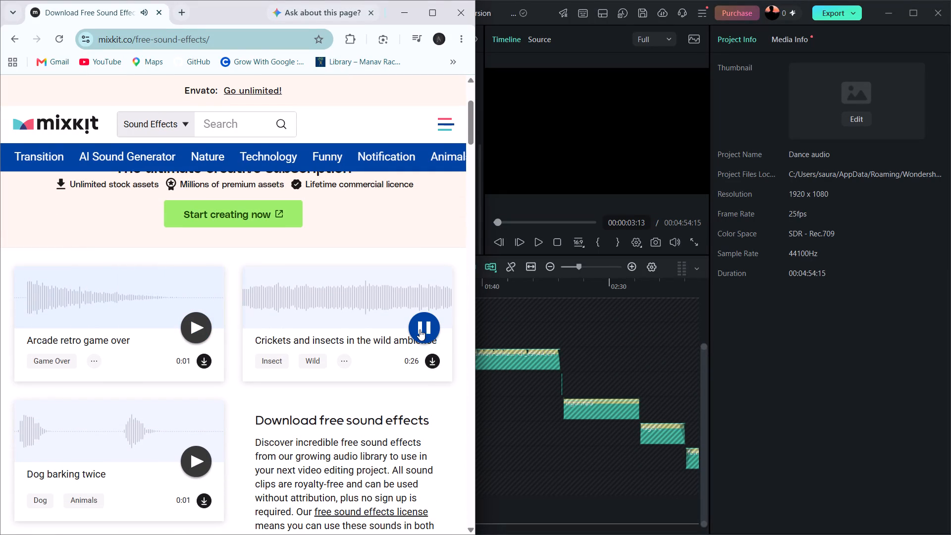
scroll(313, 347, down, 1)
click(192, 397)
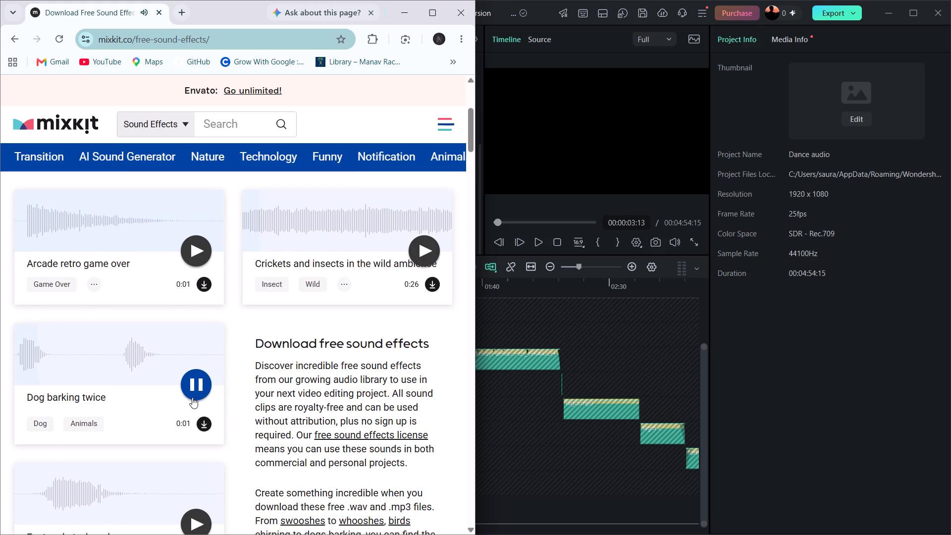
scroll(148, 394, down, 1)
click(195, 441)
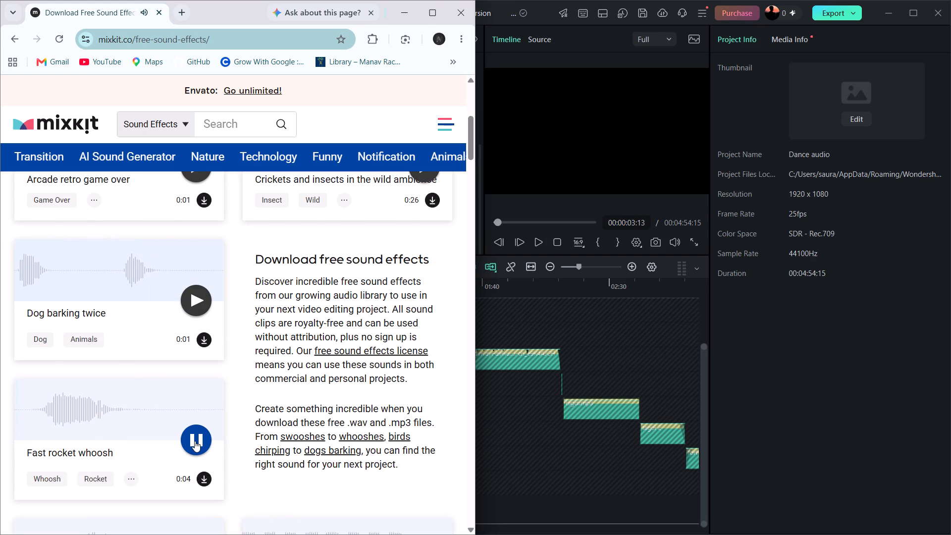
Preview Fast small sweep transition, Classic alarm, Game show suspense waiting and Retro game emergency alarm.
scroll(158, 398, down, 1)
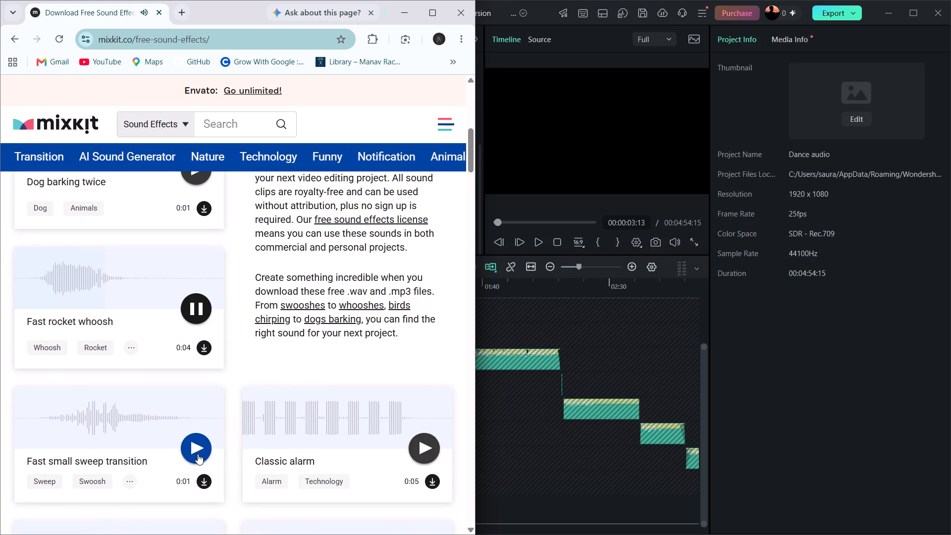
click(198, 454)
click(198, 454)
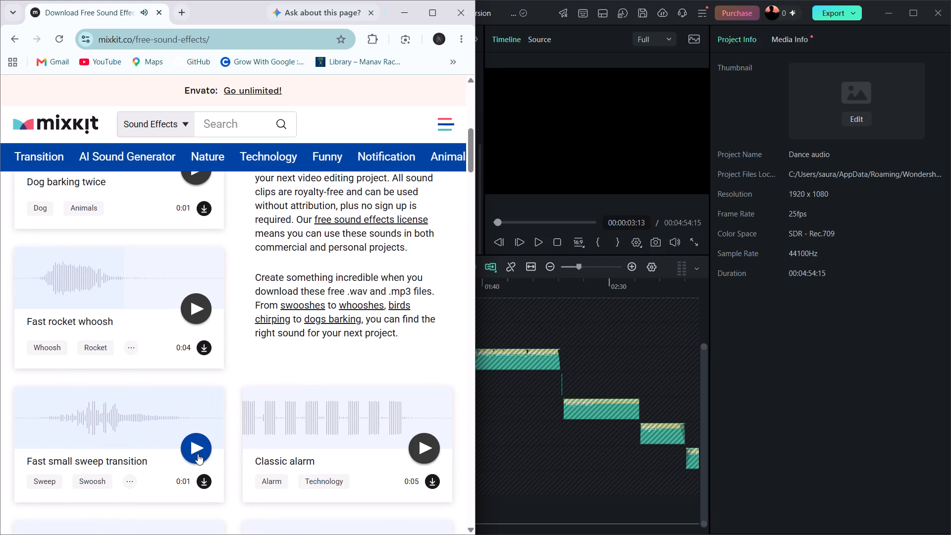
click(414, 449)
scroll(414, 449, down, 1)
scroll(214, 417, down, 1)
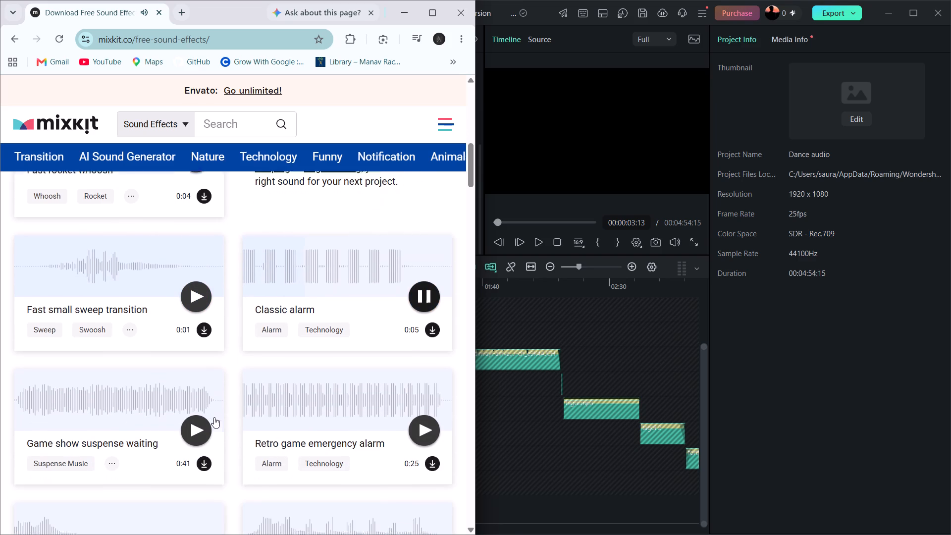
scroll(214, 417, down, 1)
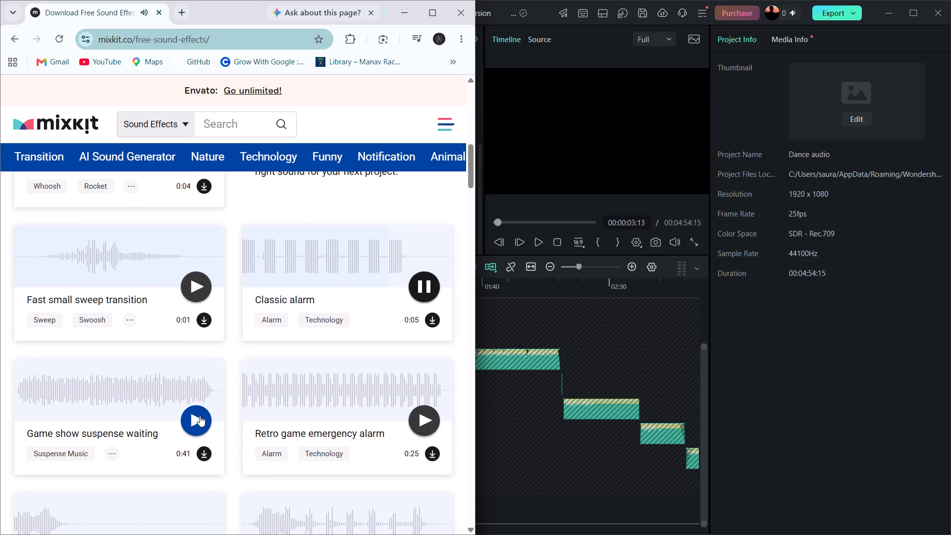
click(200, 416)
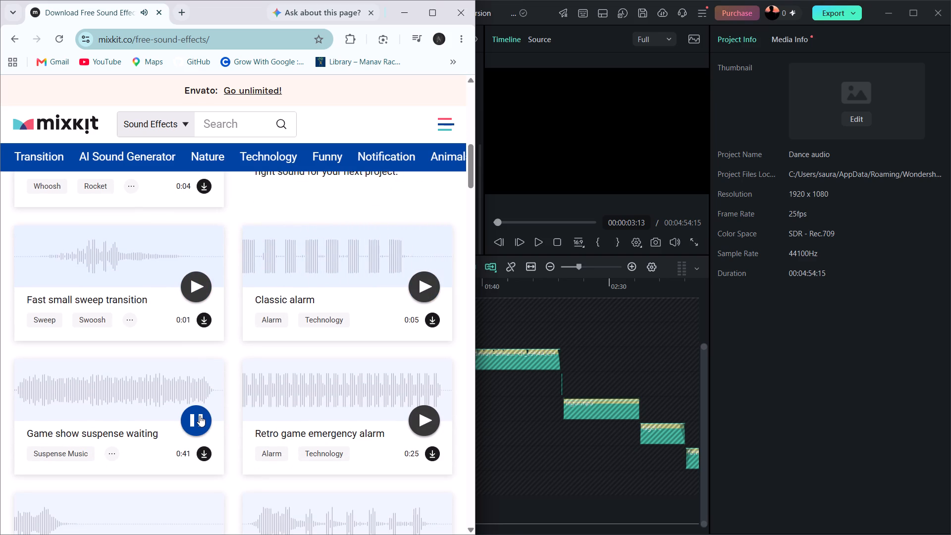
click(430, 412)
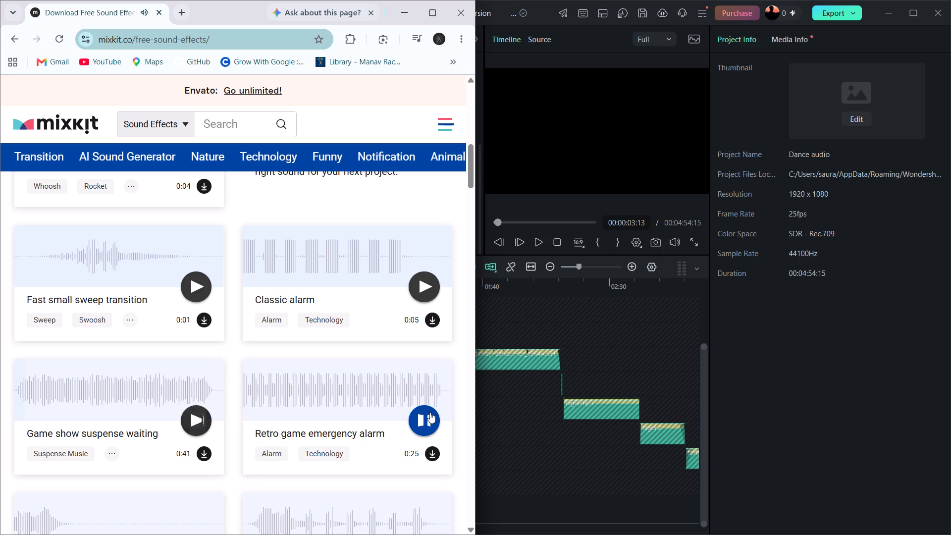
Preview Retro game notification, Cinematic transition swoosh heartbeat trailer, Cinematic tunnel reverb woosh and Small group cheer and applause.
scroll(264, 369, down, 2)
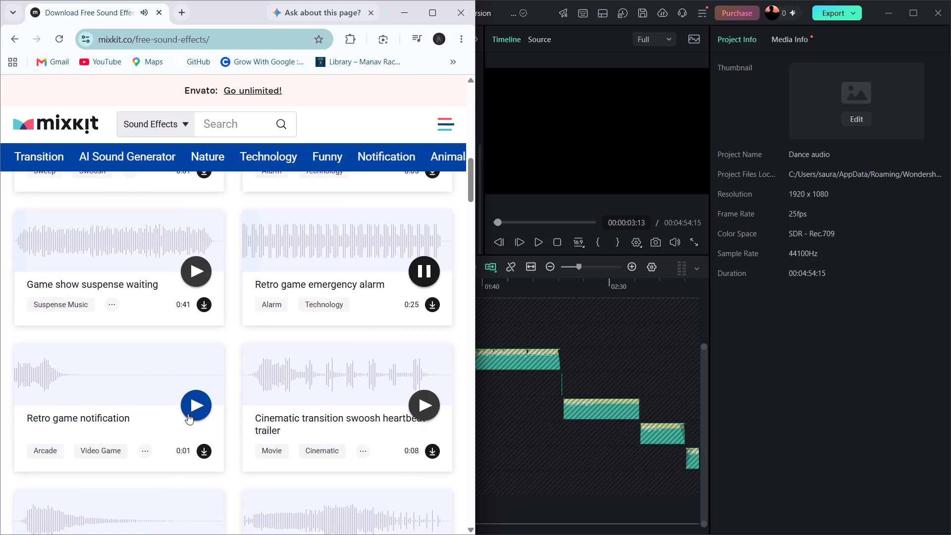
click(191, 412)
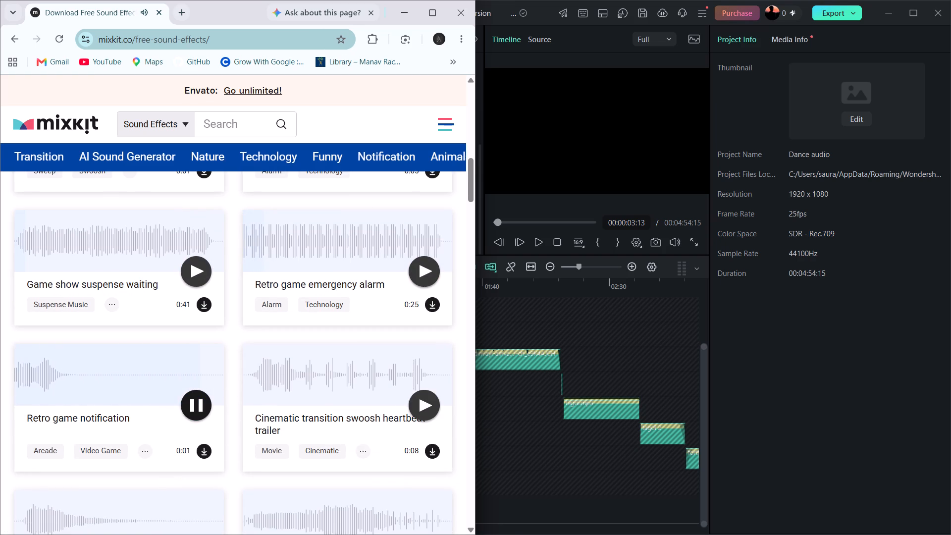
click(429, 406)
scroll(297, 371, down, 2)
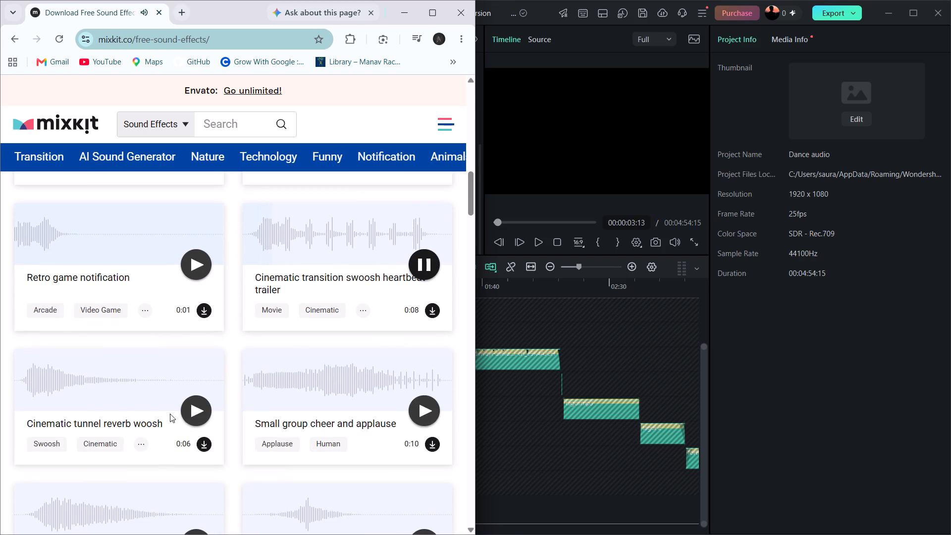
click(195, 405)
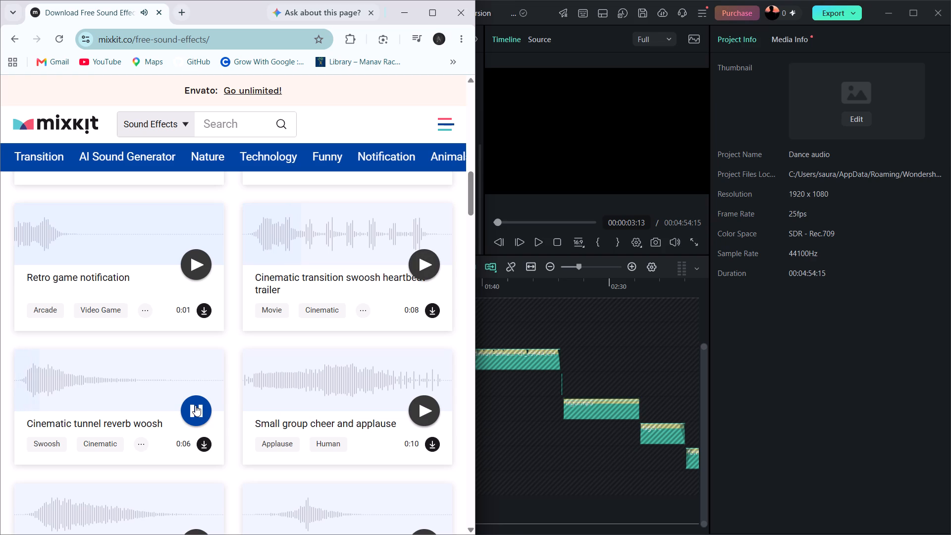
scroll(195, 405, down, 1)
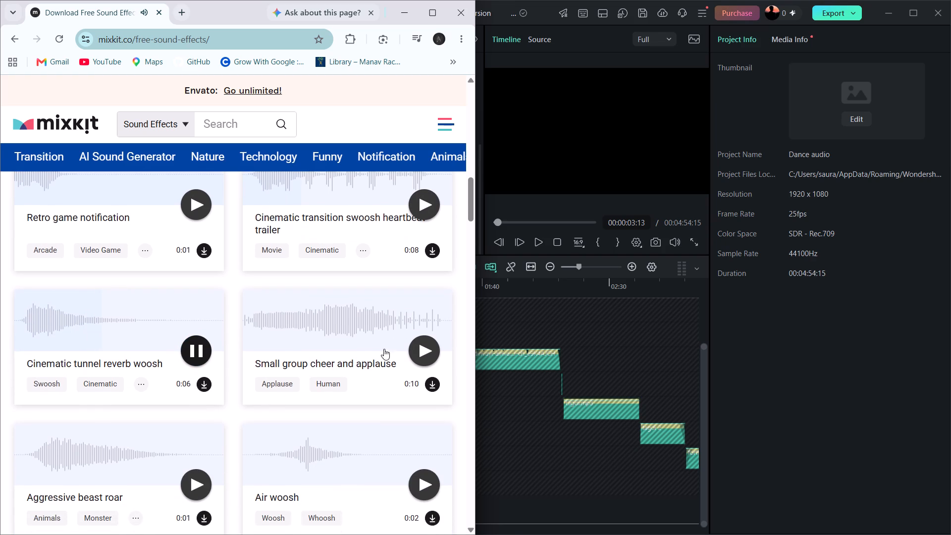
click(415, 353)
Preview Aggressive beast roar, Air woosh, Air zoom vacuum and Arrow whoosh.
scroll(215, 425, down, 1)
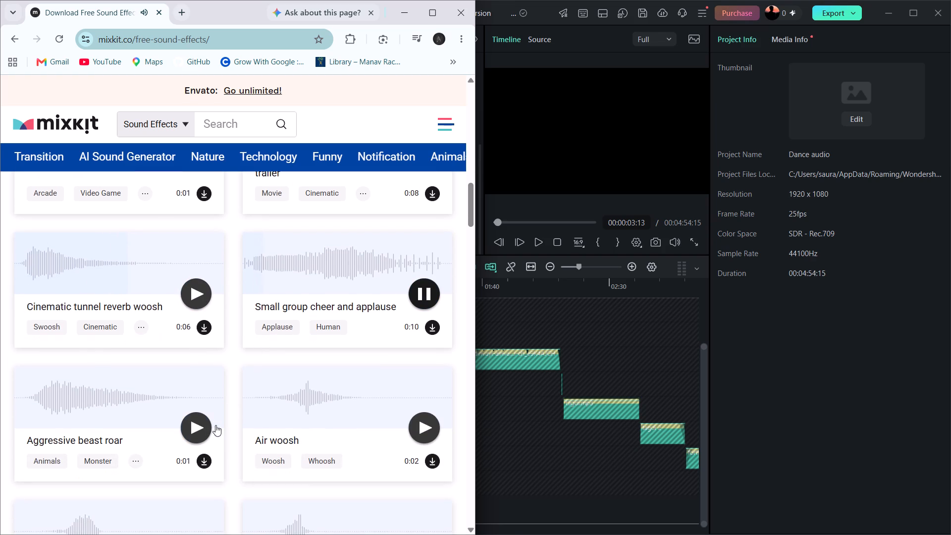
click(207, 425)
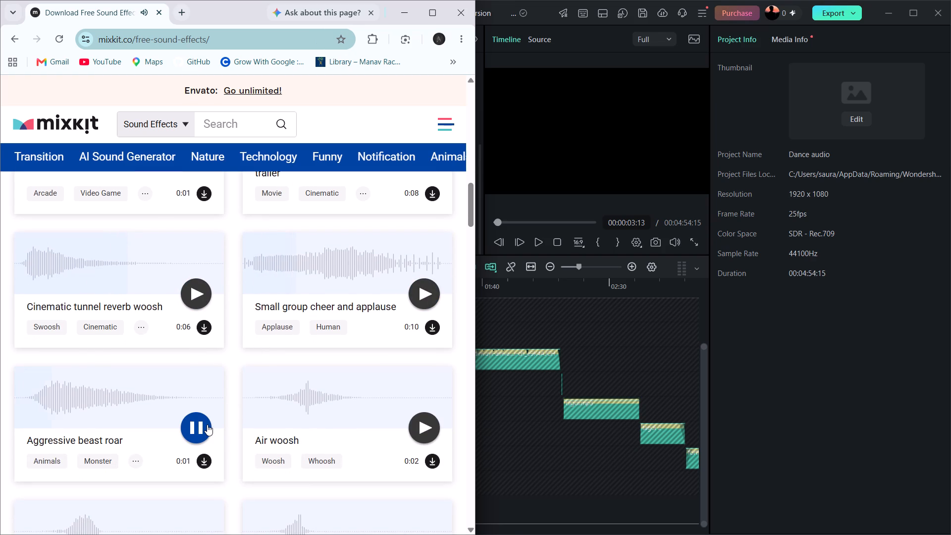
click(416, 426)
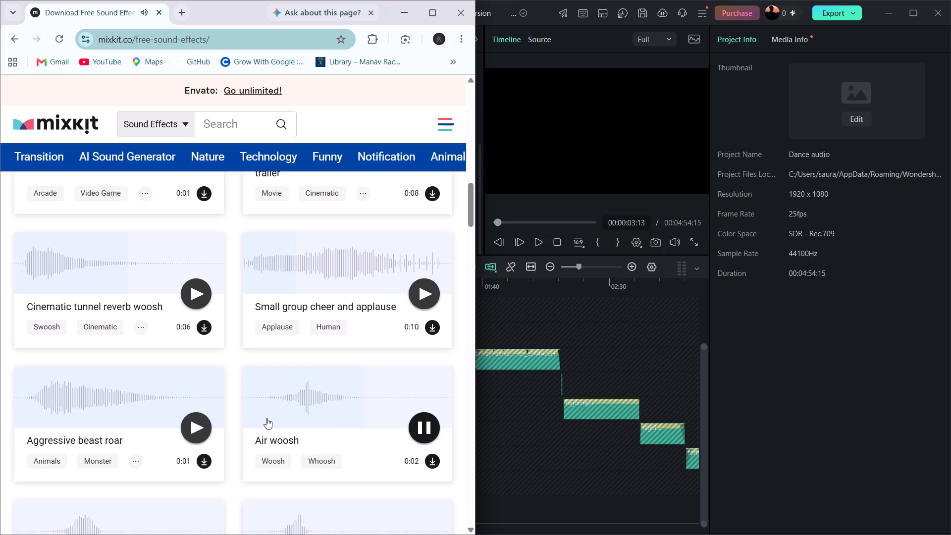
scroll(266, 418, down, 1)
click(211, 436)
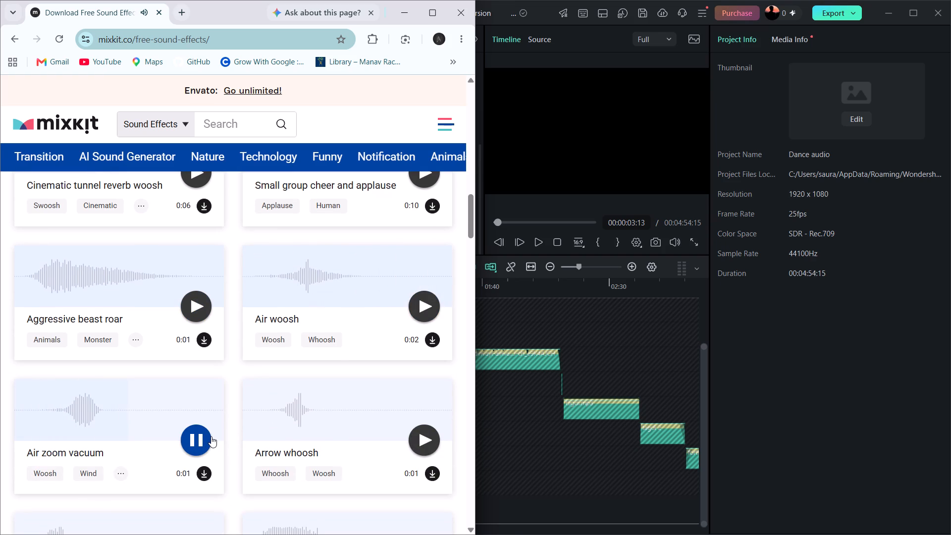
click(422, 431)
Preview Cartoon toy whistle several times, Cinematic laser gun thunder, Cinematic whoosh fast transition and Clock countdown bleeps.
scroll(269, 388, down, 1)
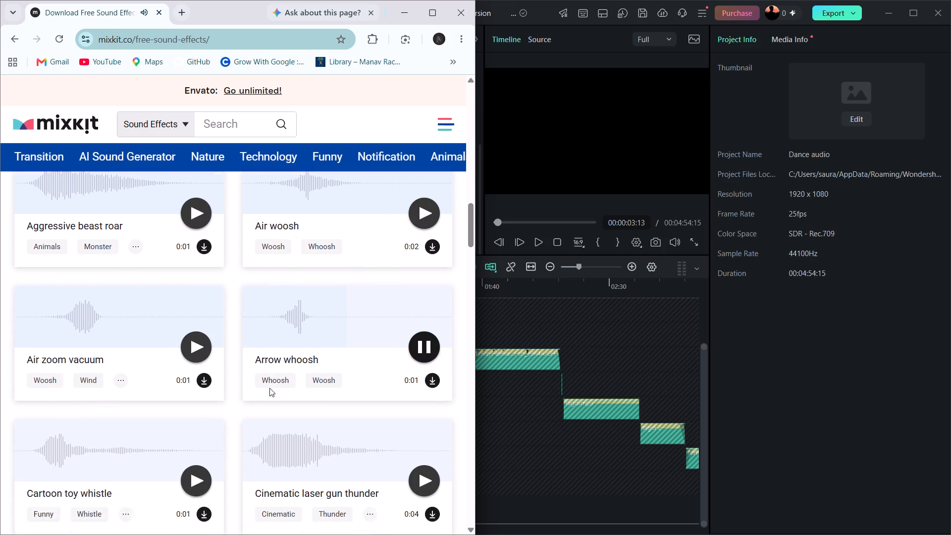
scroll(269, 388, down, 1)
click(207, 453)
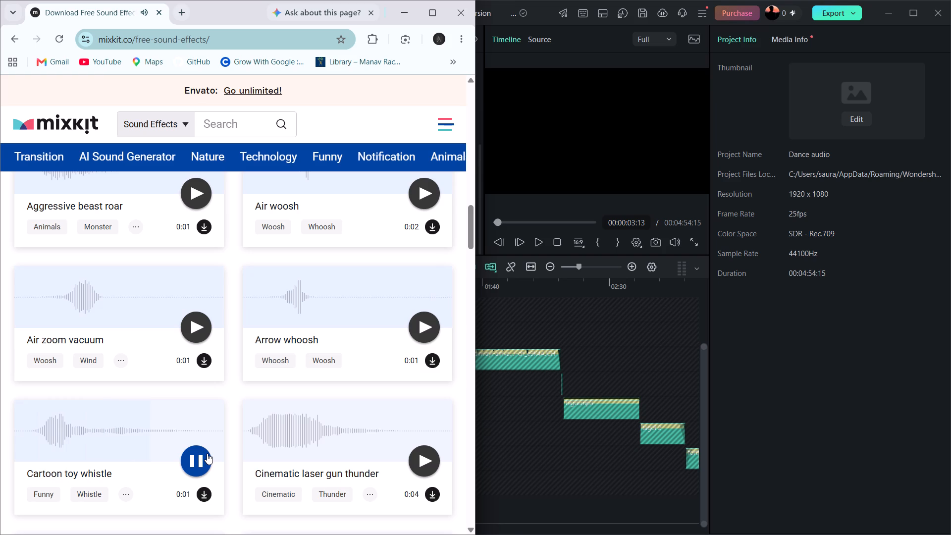
click(207, 453)
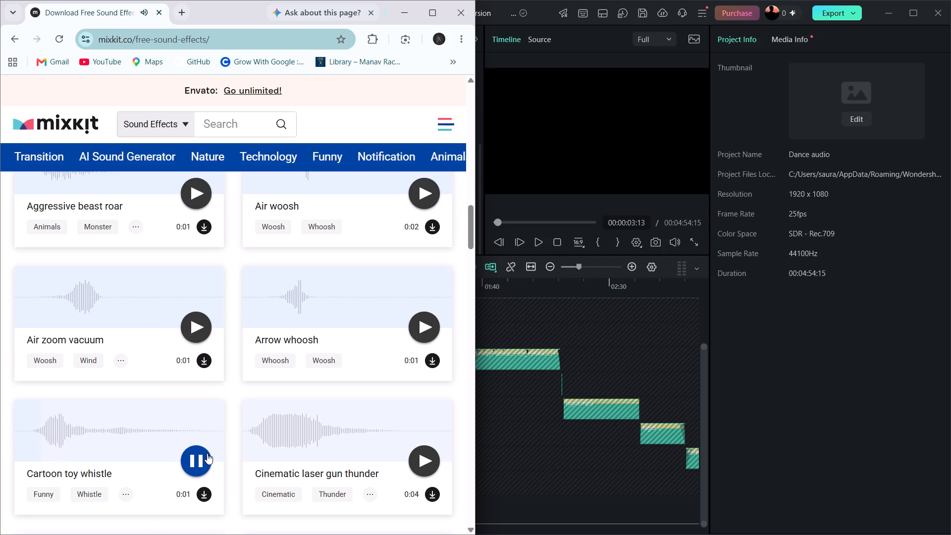
click(207, 453)
click(417, 457)
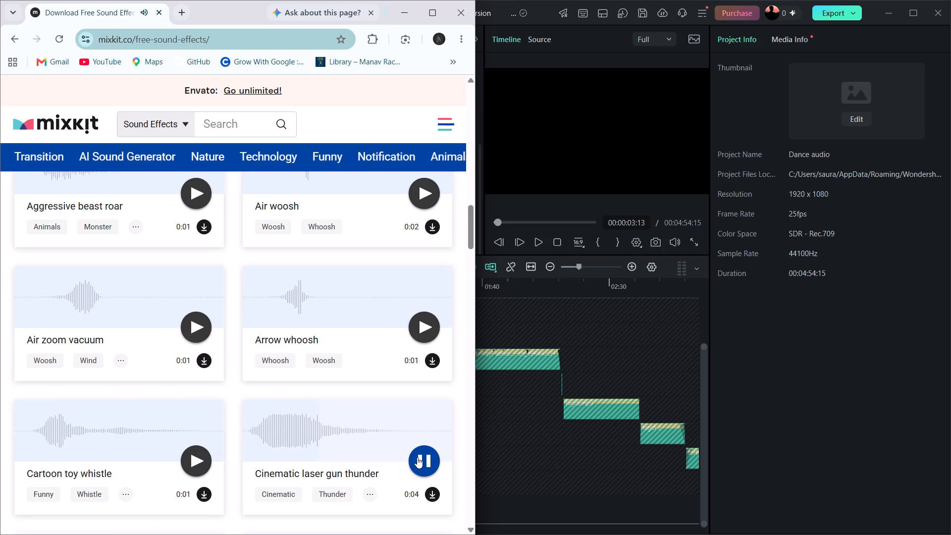
scroll(311, 420, down, 2)
click(207, 424)
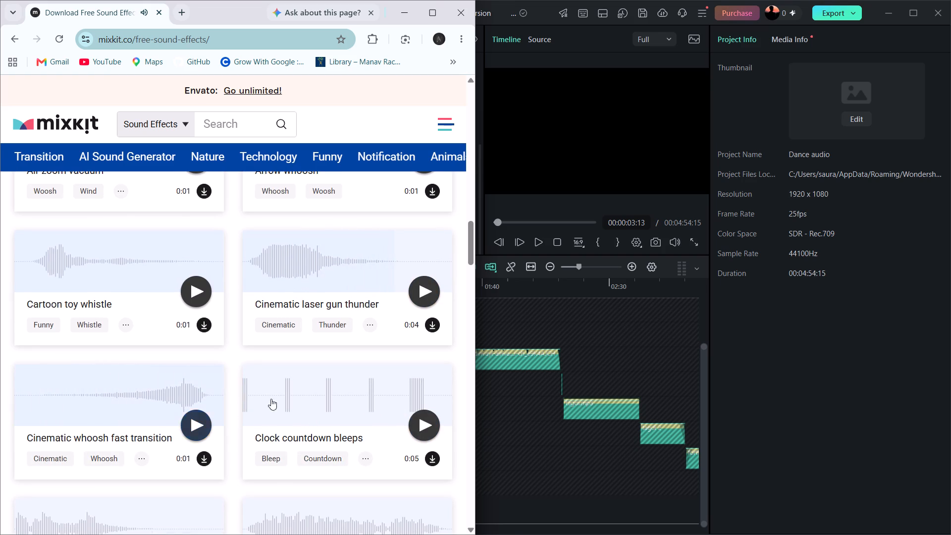
click(424, 428)
scroll(424, 428, down, 2)
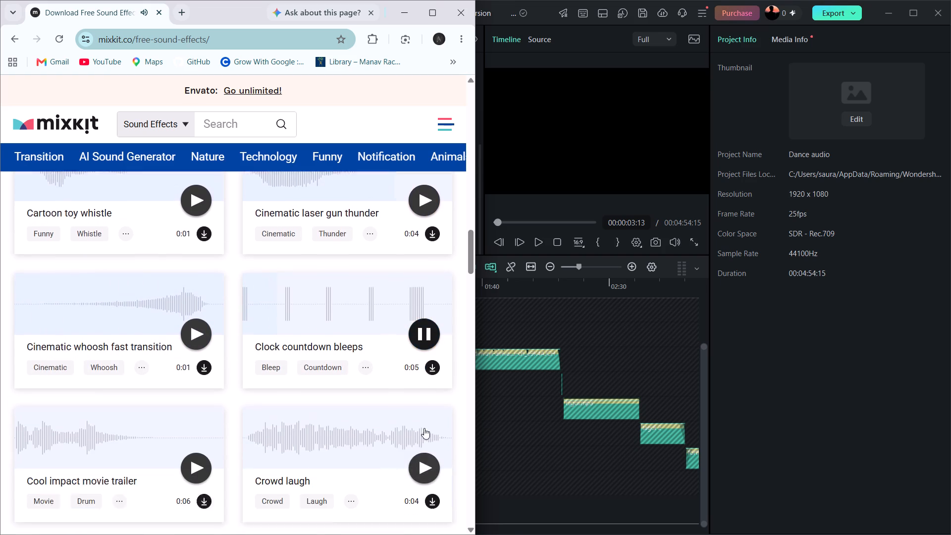
scroll(424, 428, down, 1)
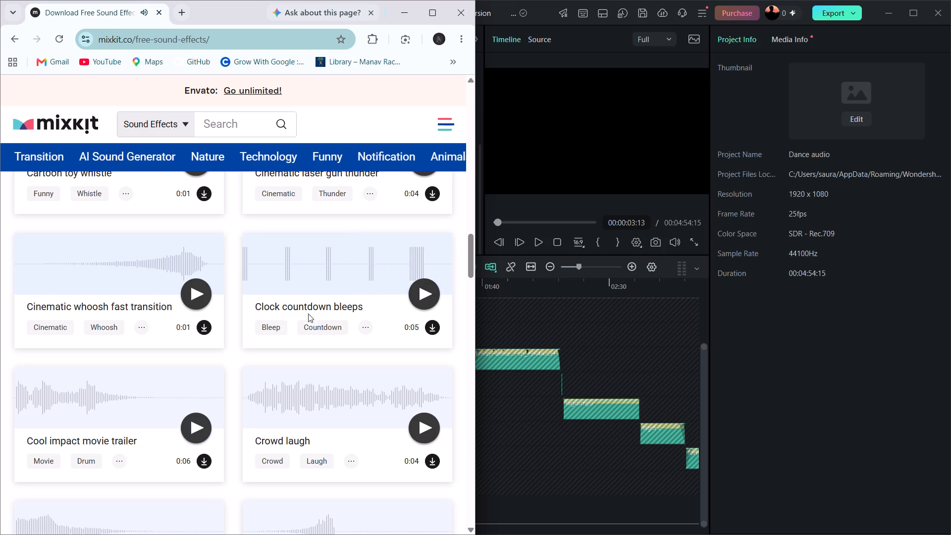
Switch to Filmora and play the timeline near the end of the Audio 7 clip, just before the Audio 8 clip starts.
scroll(684, 416, left, 1)
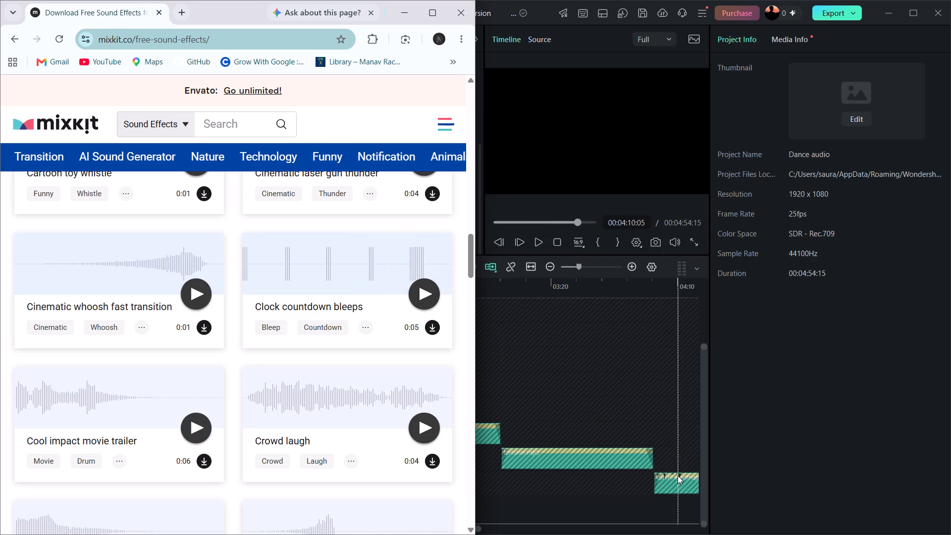
click(676, 475)
double_click(647, 425)
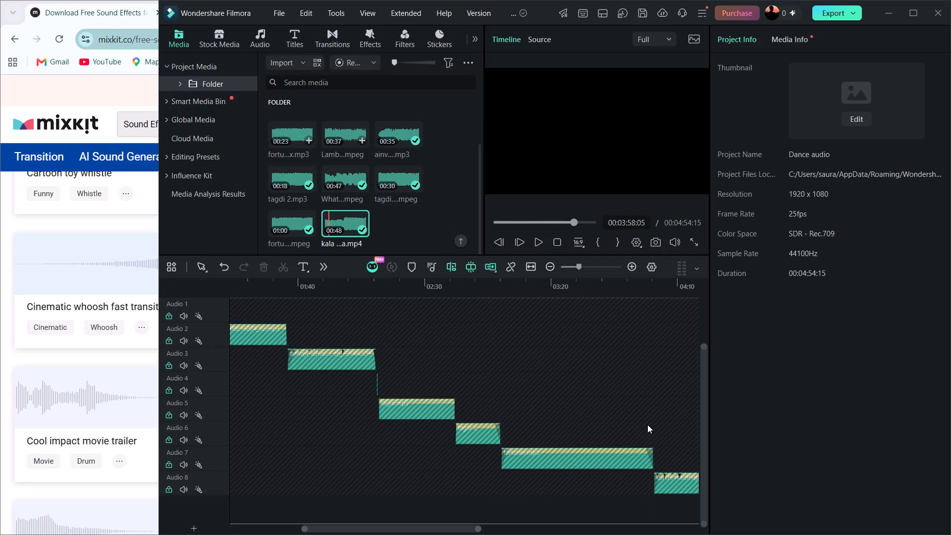
triple_click(647, 425)
key(space)
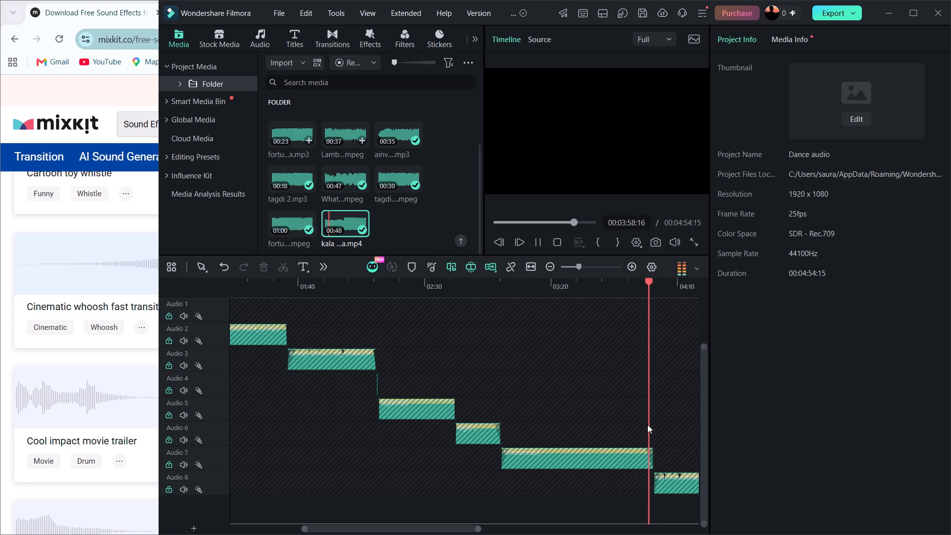
key(space)
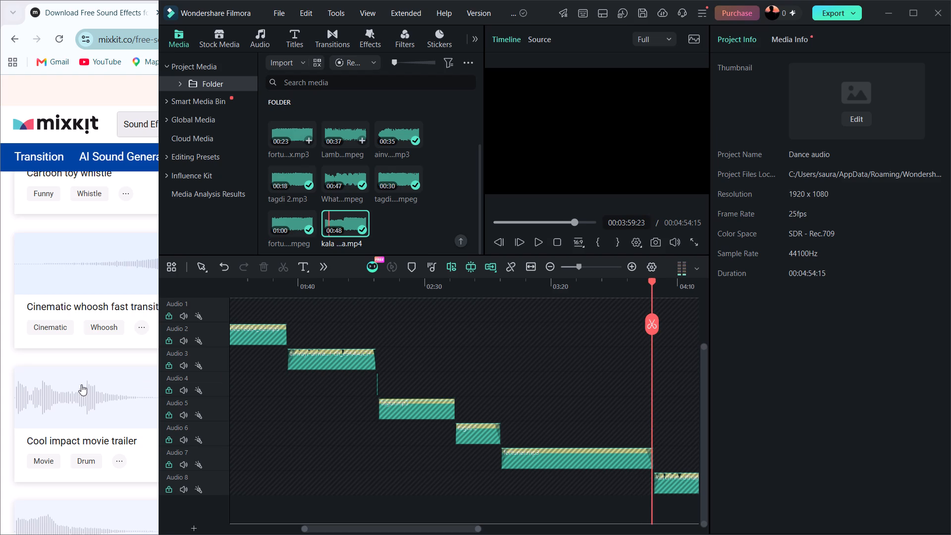
Return to Mixkit in Chrome and preview Cool impact movie trailer, Crowd laugh and Clock countdown bleeps again.
click(40, 382)
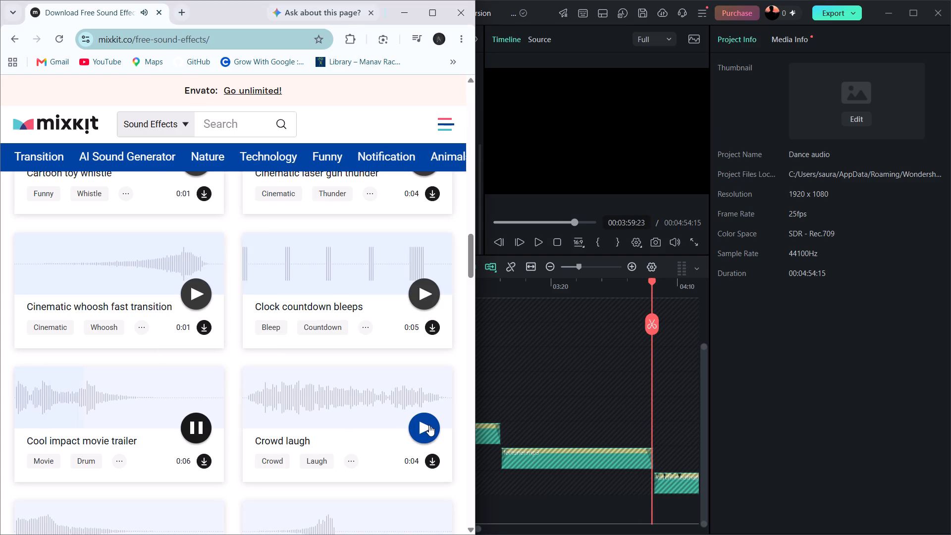
click(429, 425)
click(432, 287)
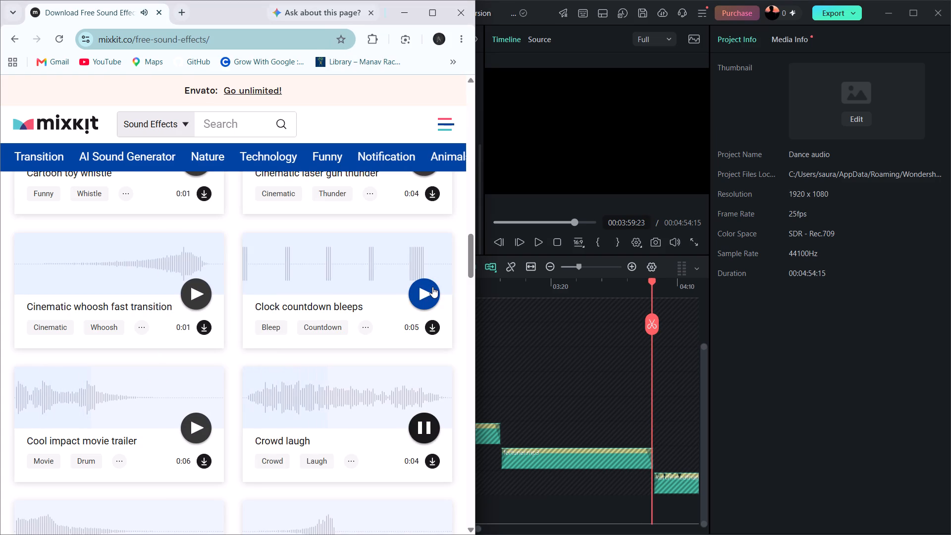
Switch back to Filmora and play the medley from the Audio 7 to Audio 8 changeover into the Audio 8 clip.
click(655, 325)
key(space)
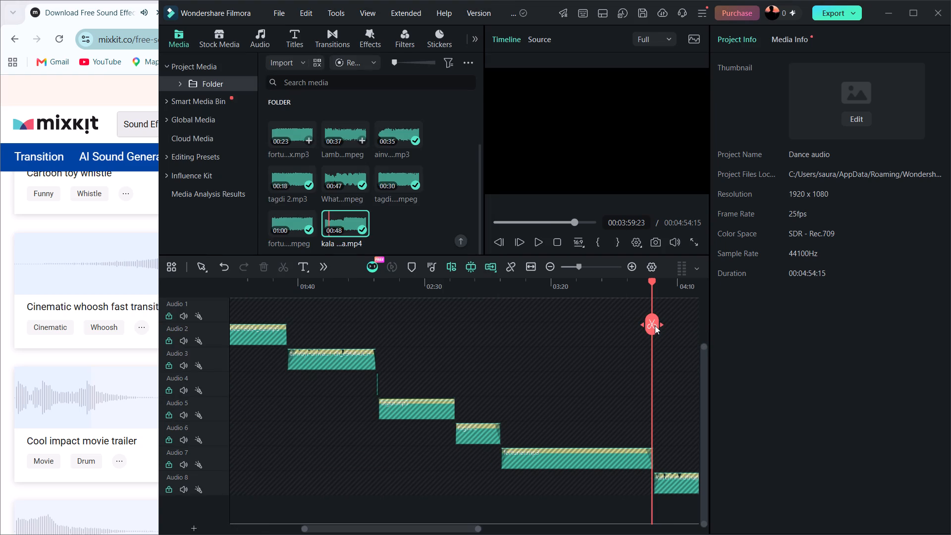
key(space)
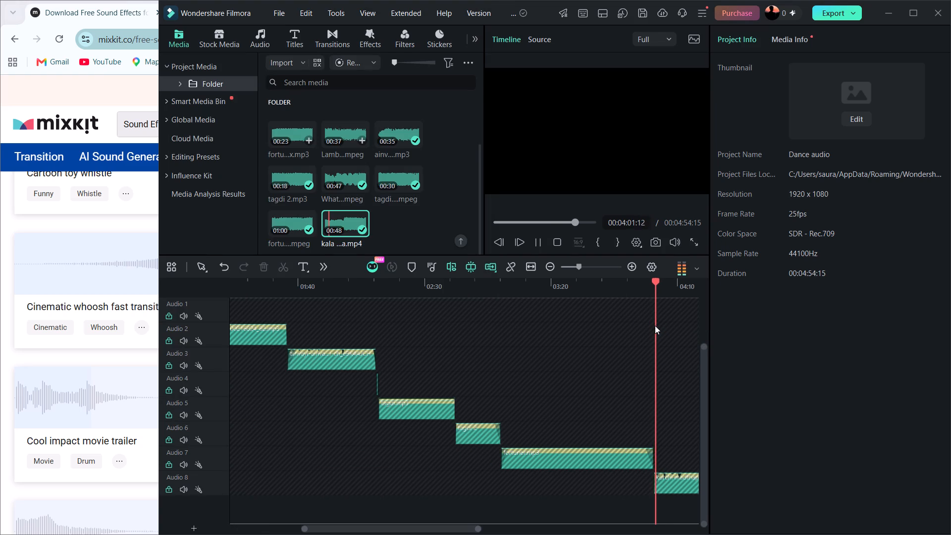
Return the Filmora window to its floating size and reposition it so the Mixkit page in Chrome stays visible beside it.
click(913, 12)
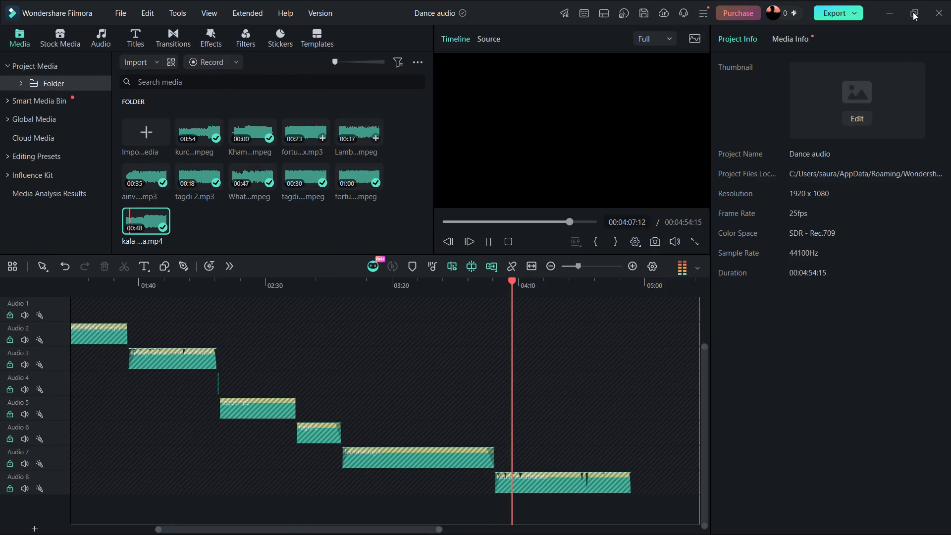
click(913, 12)
click(827, 71)
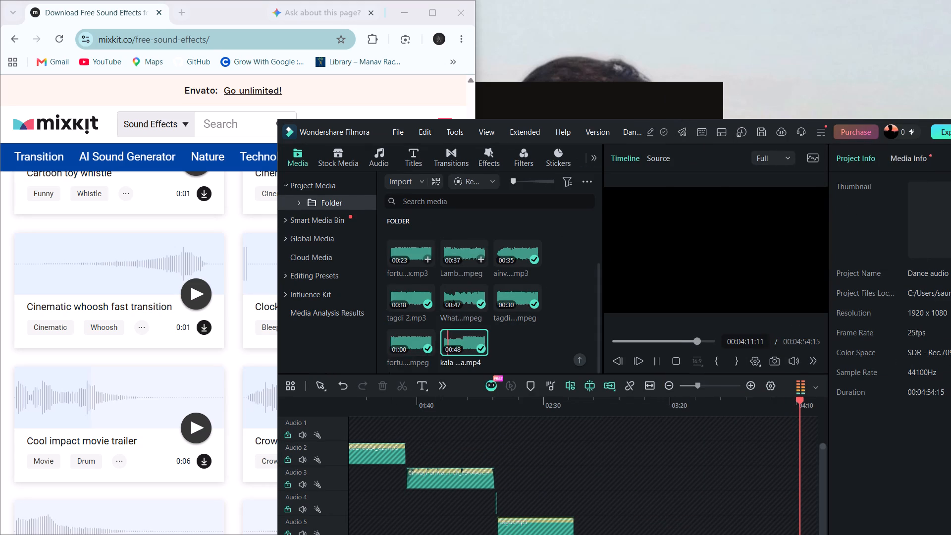
drag(666, 129, 585, 58)
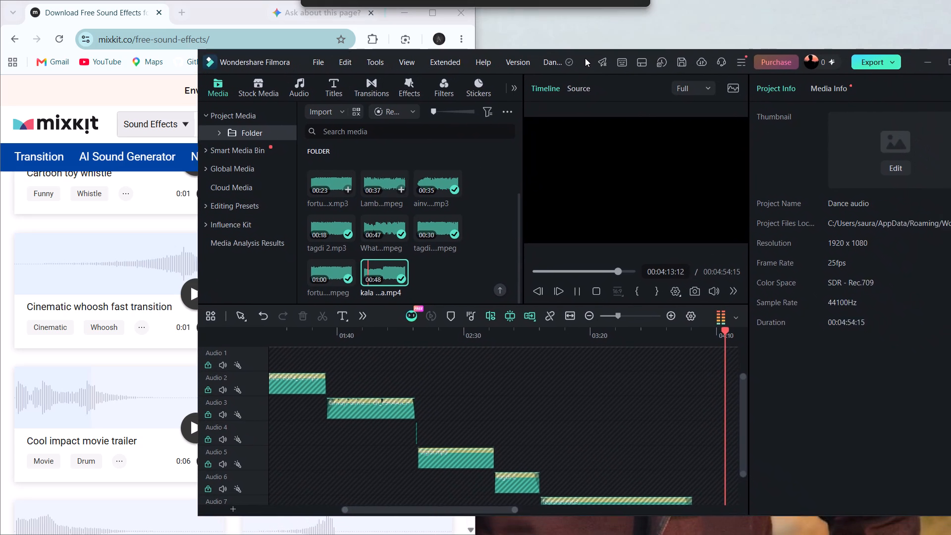
drag(585, 58, 538, 37)
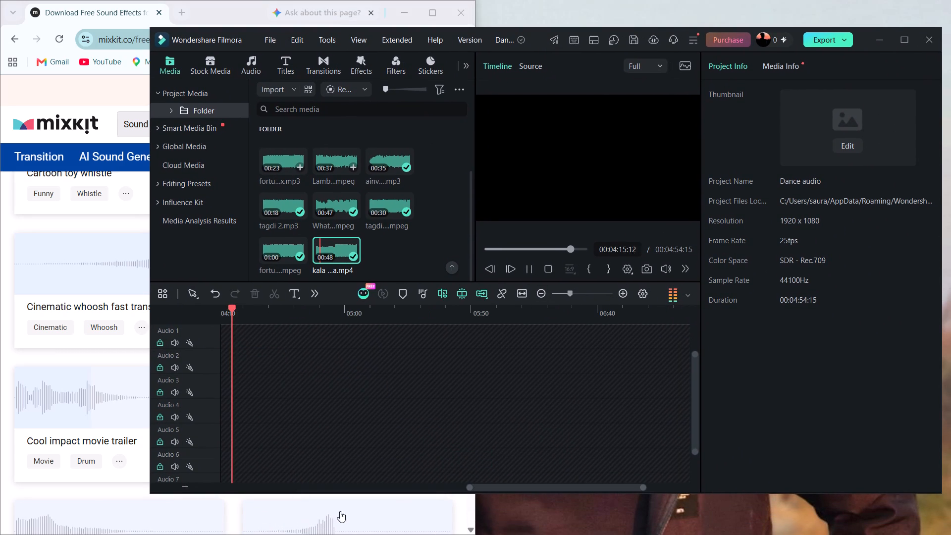
Look further down the Mixkit sound list in Chrome, and stop the medley playback in Filmora.
click(412, 513)
scroll(346, 334, down, 1)
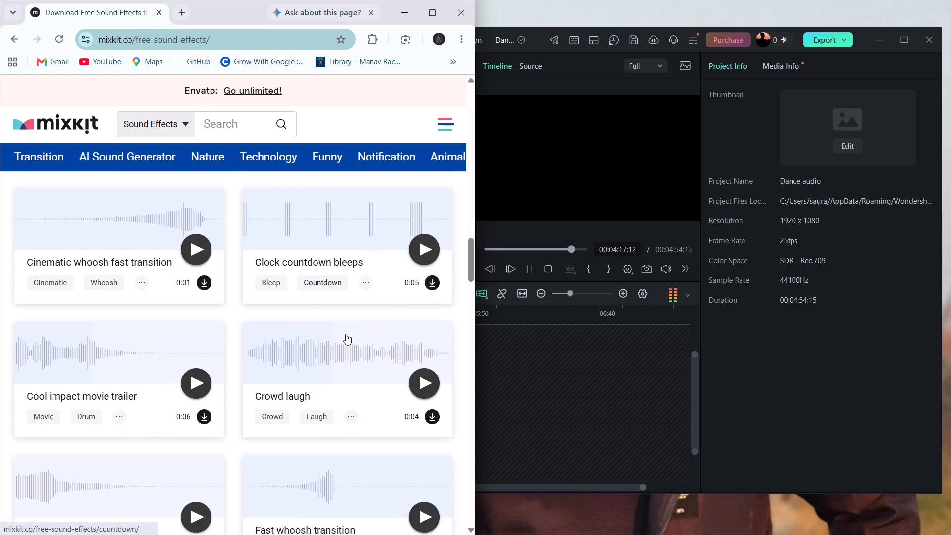
scroll(346, 334, down, 1)
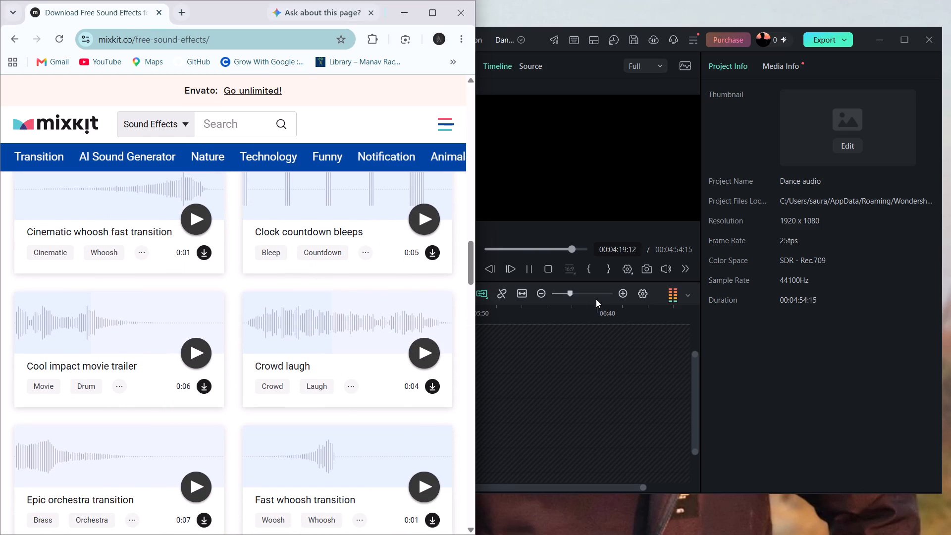
key(space)
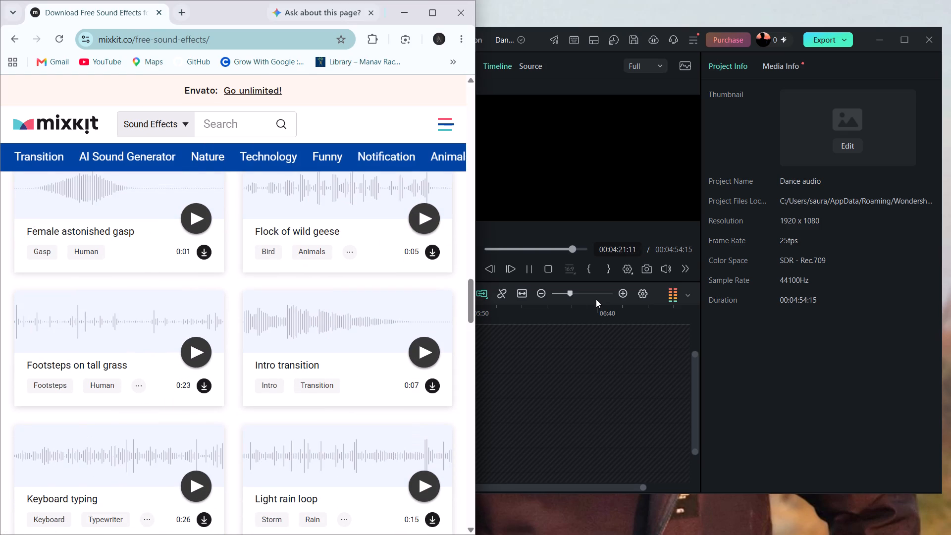
key(space)
click(619, 311)
key(space)
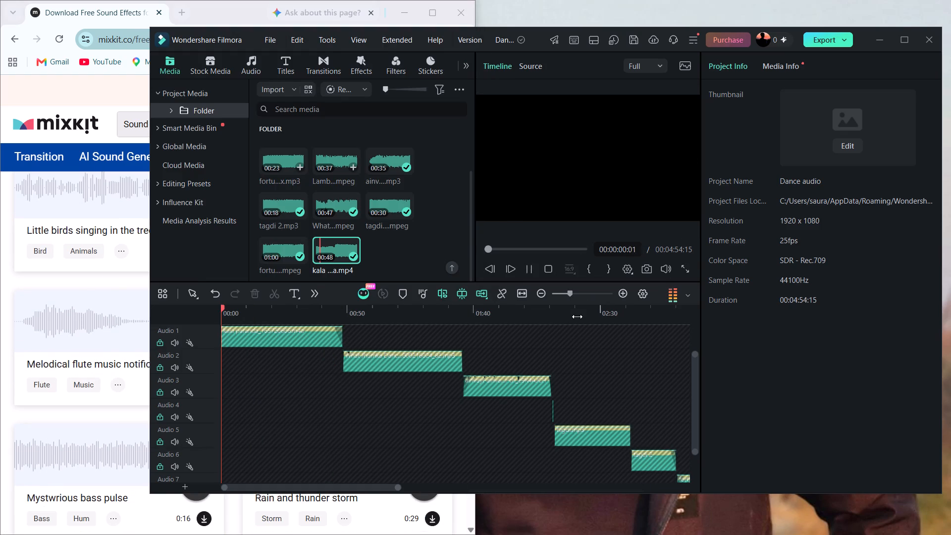
key(space)
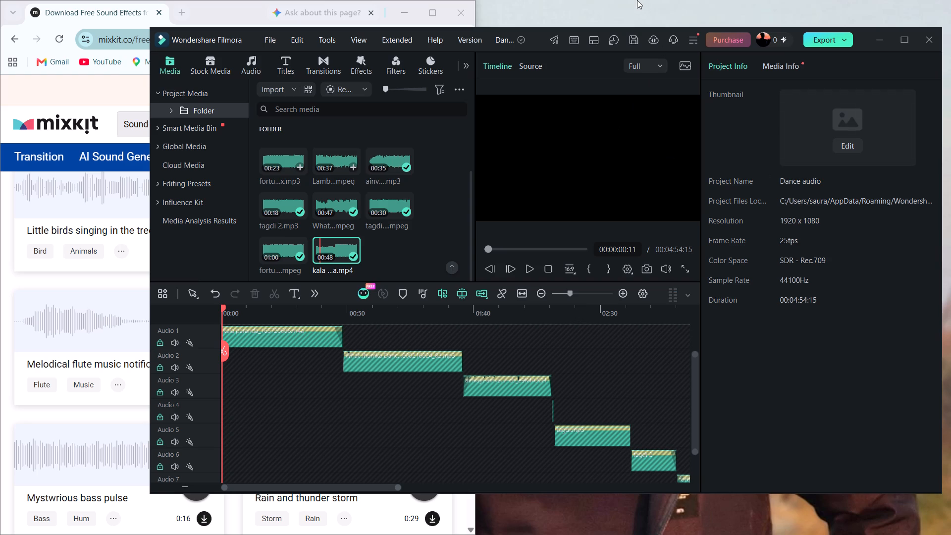
click(637, 0)
In Chrome, preview Mystwrious bass pulse, Little birds singing in the trees, Melodical flute music notification, Movie trailer epic impact and Rain and thunder storm.
click(134, 479)
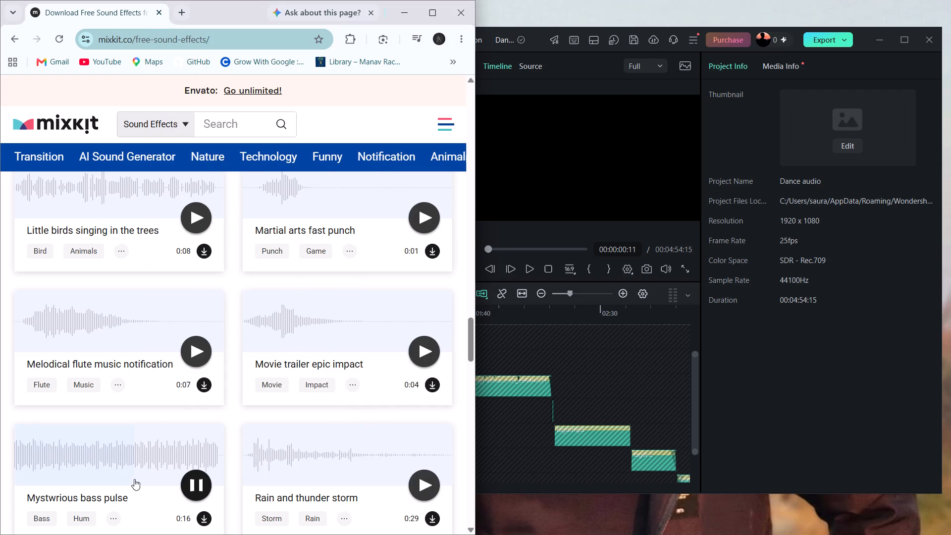
scroll(149, 338, up, 1)
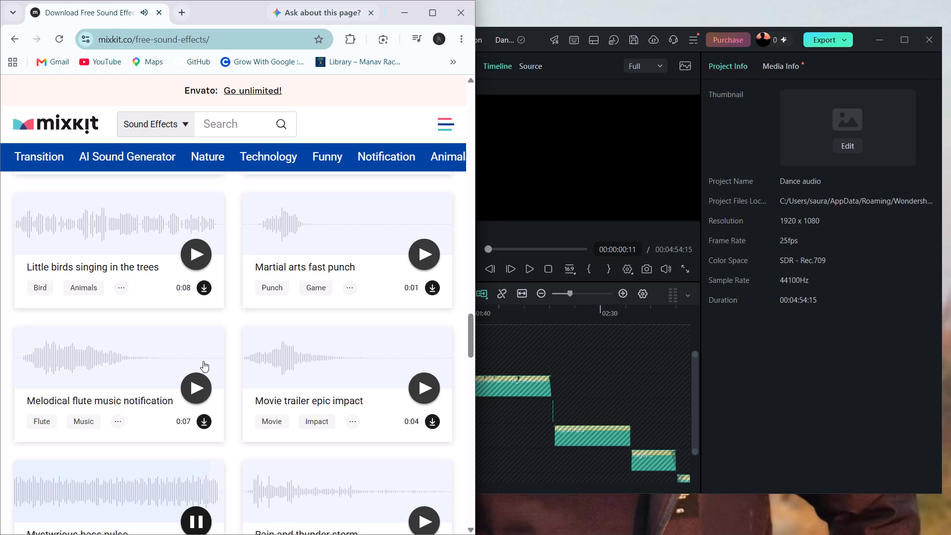
click(193, 262)
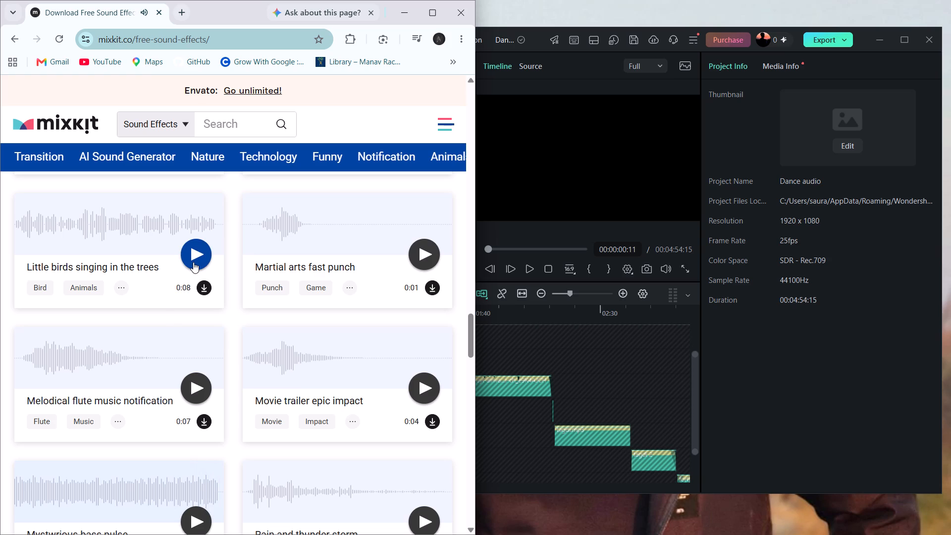
click(190, 390)
scroll(264, 375, down, 1)
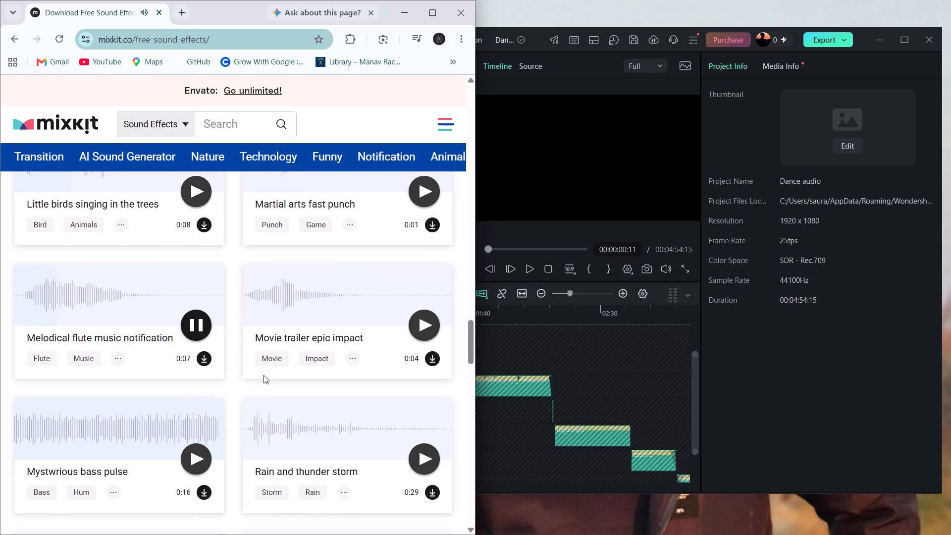
scroll(264, 375, down, 1)
click(418, 332)
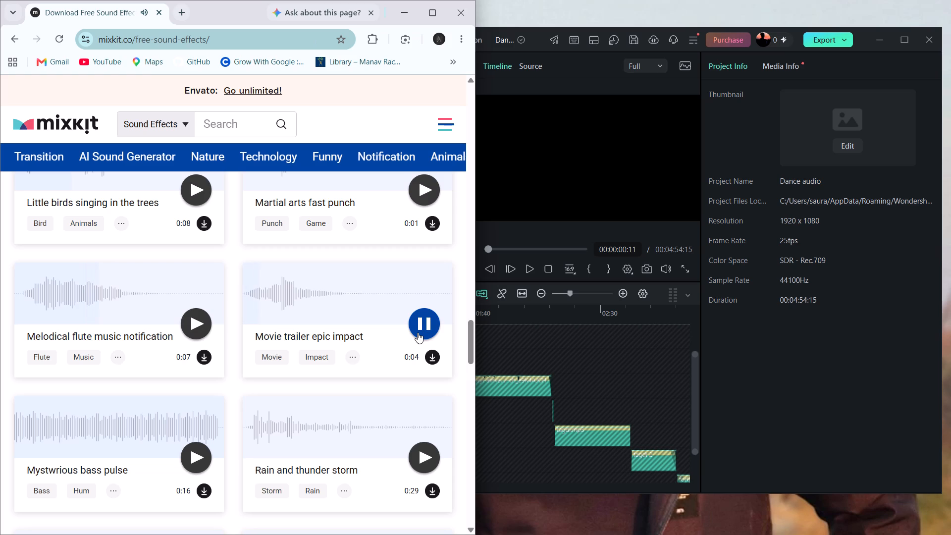
scroll(279, 360, down, 1)
click(416, 378)
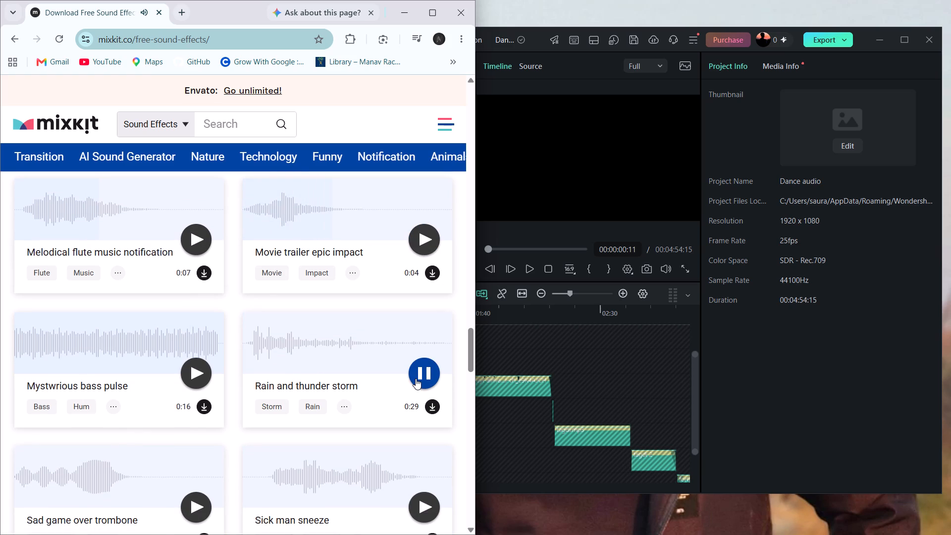
Preview Sad game over trombone, Small crowd laugh and applause, Tick tock clock timer and Technological futuristic hum.
scroll(259, 374, down, 2)
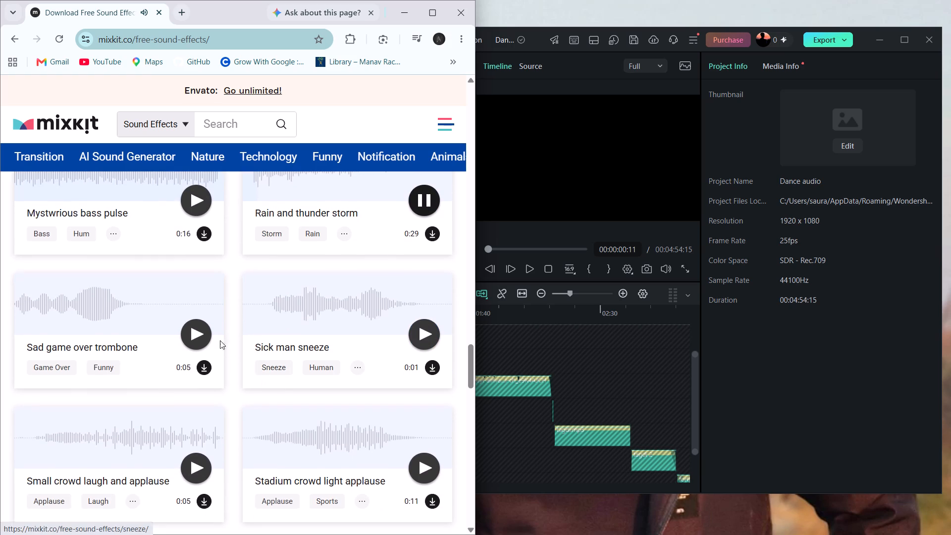
click(199, 335)
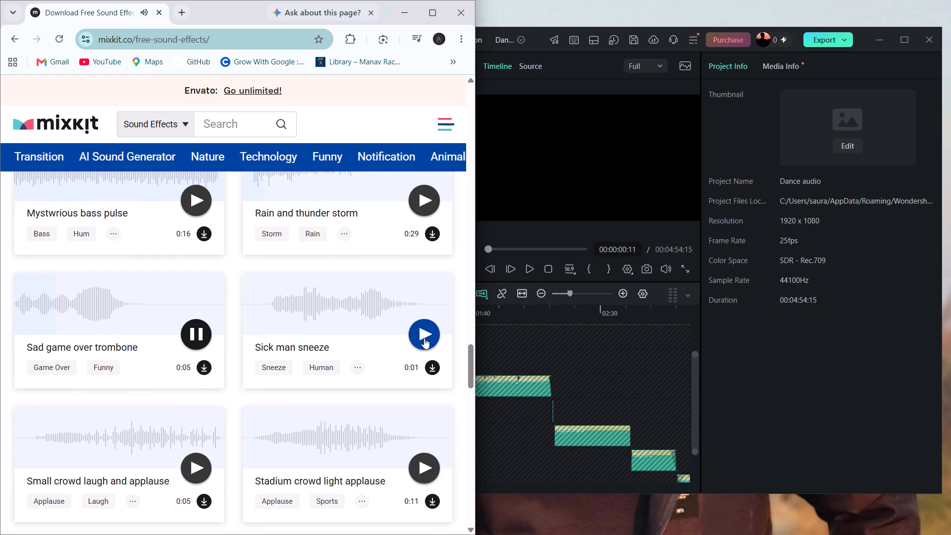
scroll(312, 350, down, 1)
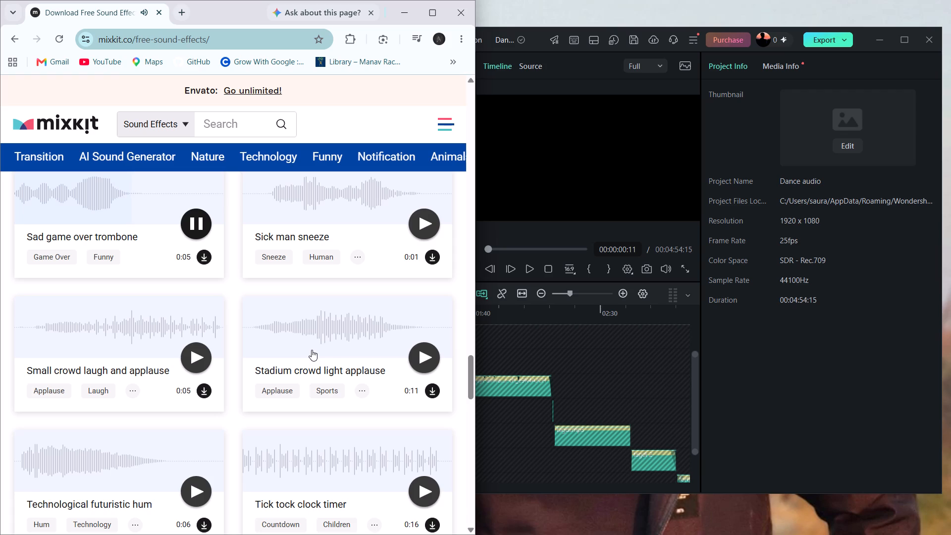
click(200, 353)
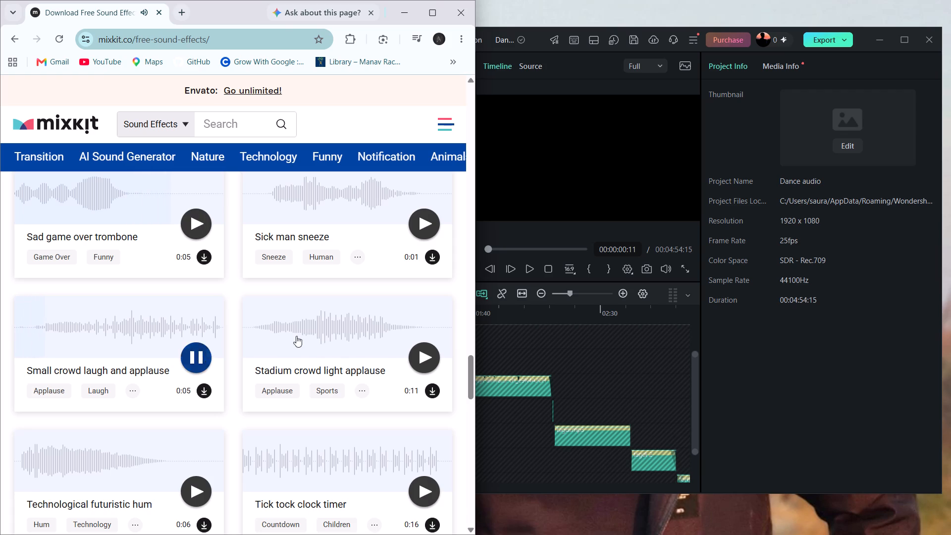
scroll(375, 428, down, 1)
click(421, 344)
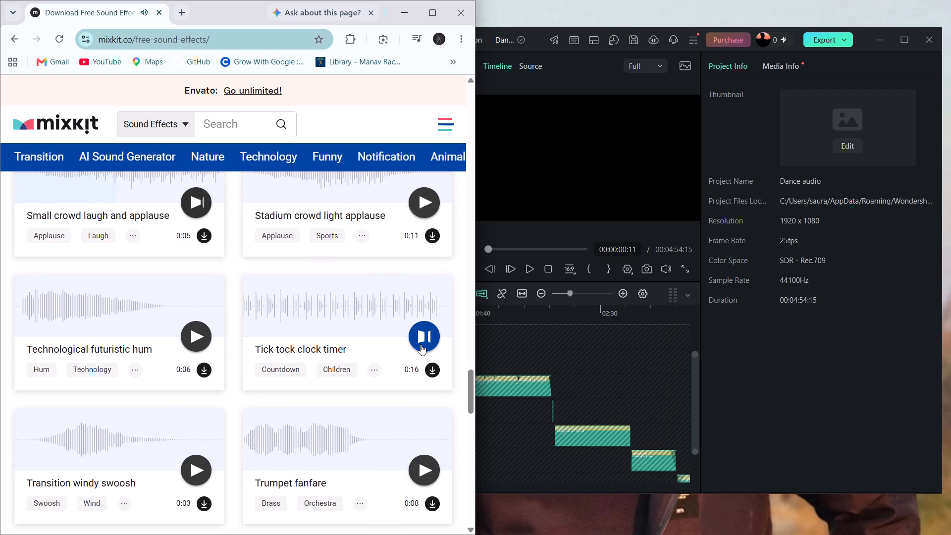
click(205, 342)
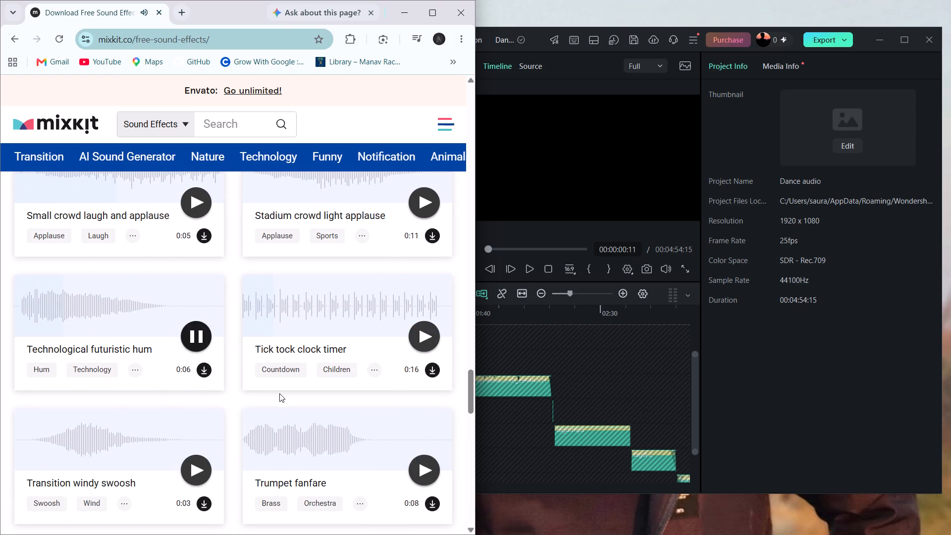
Preview Trumpet fanfare, Vacuum swoosh transition and Vintage telephone ringtone, and check the rest of the page below them.
scroll(279, 393, down, 1)
click(427, 326)
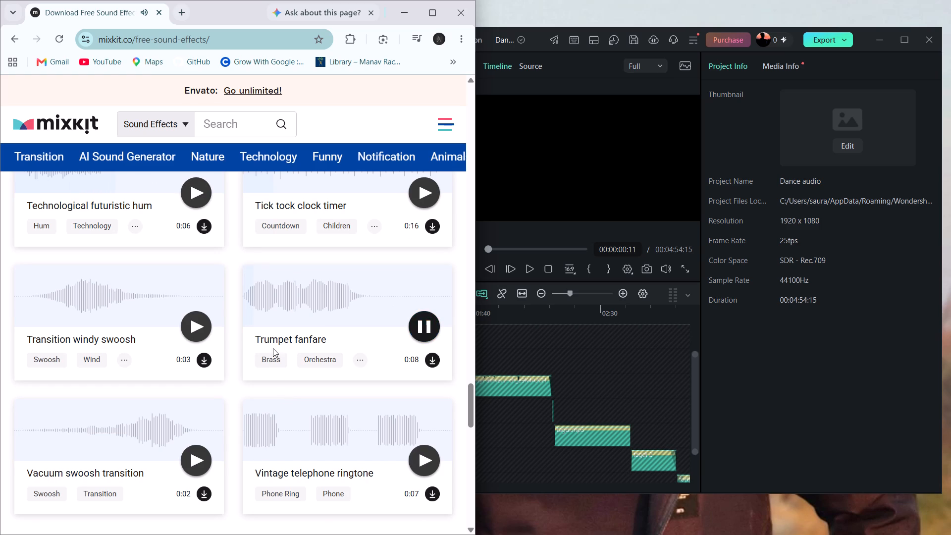
scroll(273, 348, down, 1)
click(193, 359)
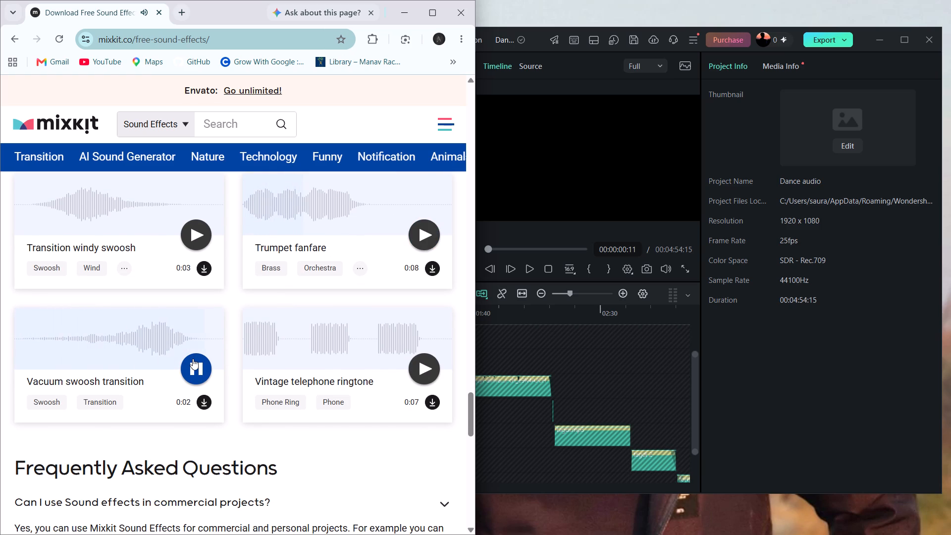
click(424, 377)
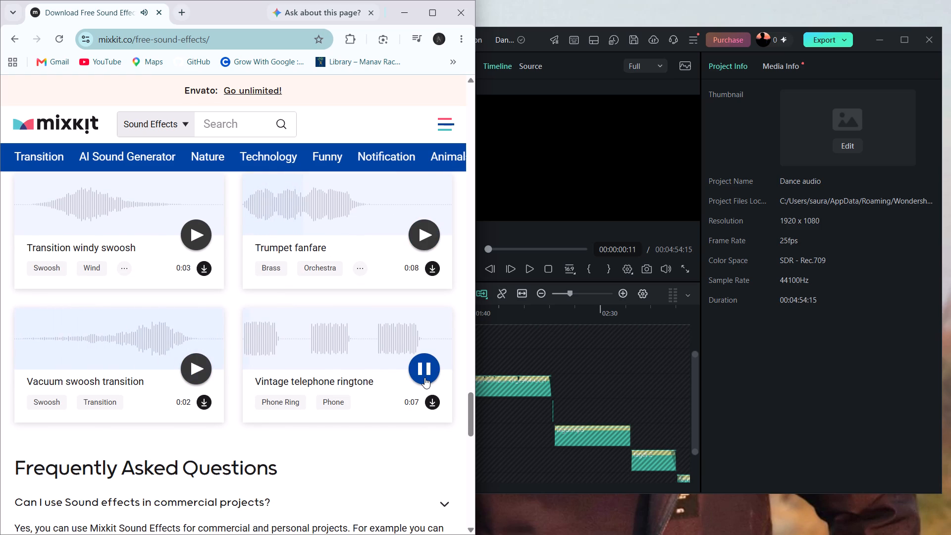
scroll(335, 401, down, 6)
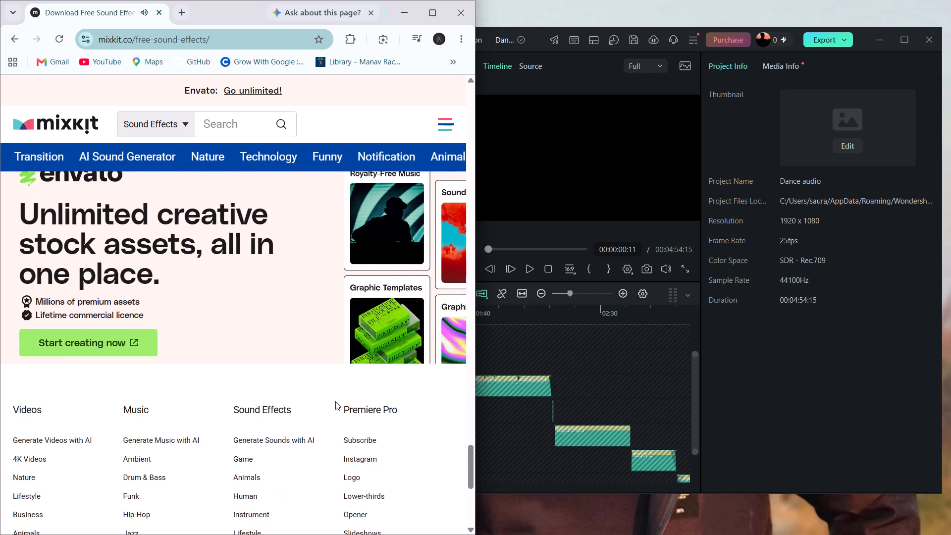
Search Mixkit sound effects for "grret", correct the search term to "greet" and look over the results.
scroll(335, 401, up, 20)
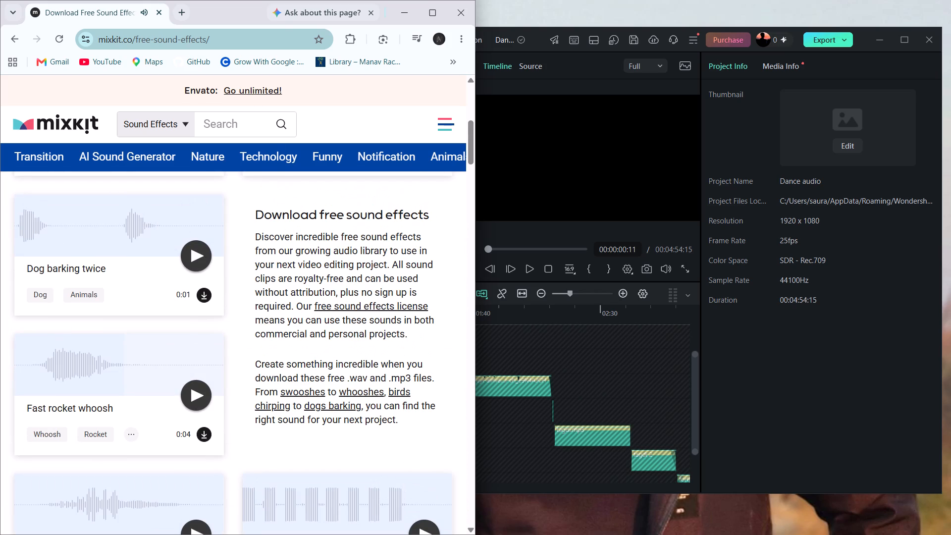
click(247, 120)
key(f)
key(BackSpace)
text(grret)
key(Return)
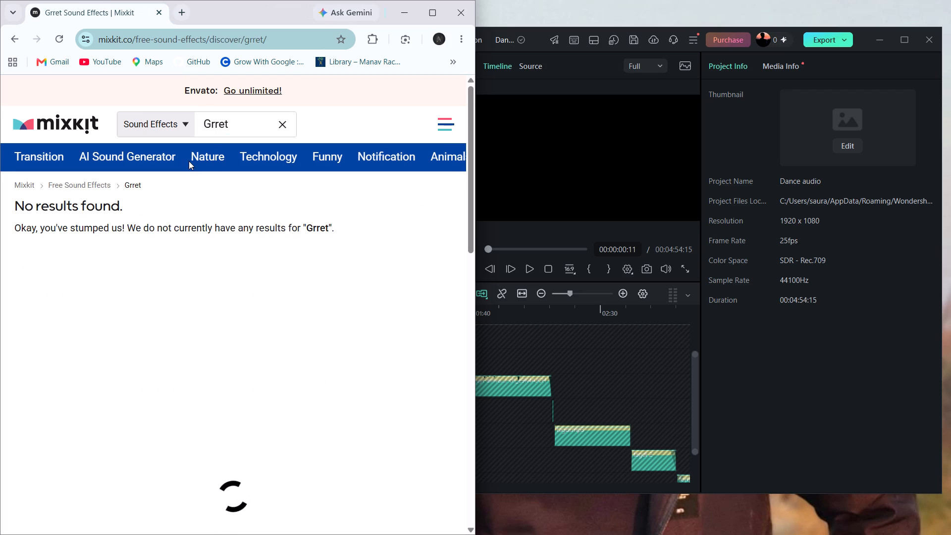
click(226, 126)
key(BackSpace)
key(BackSpace)
key(BackSpace)
key(BackSpace)
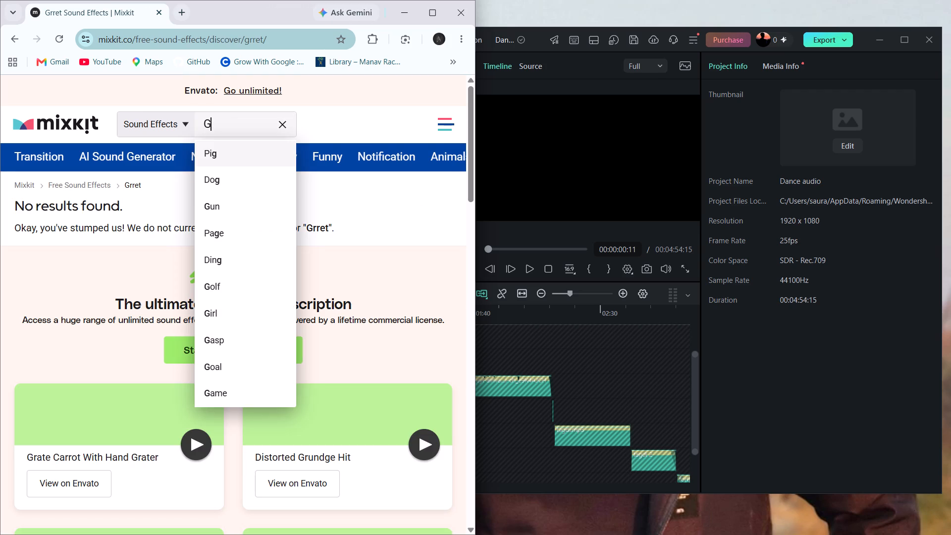
text(reet)
key(Return)
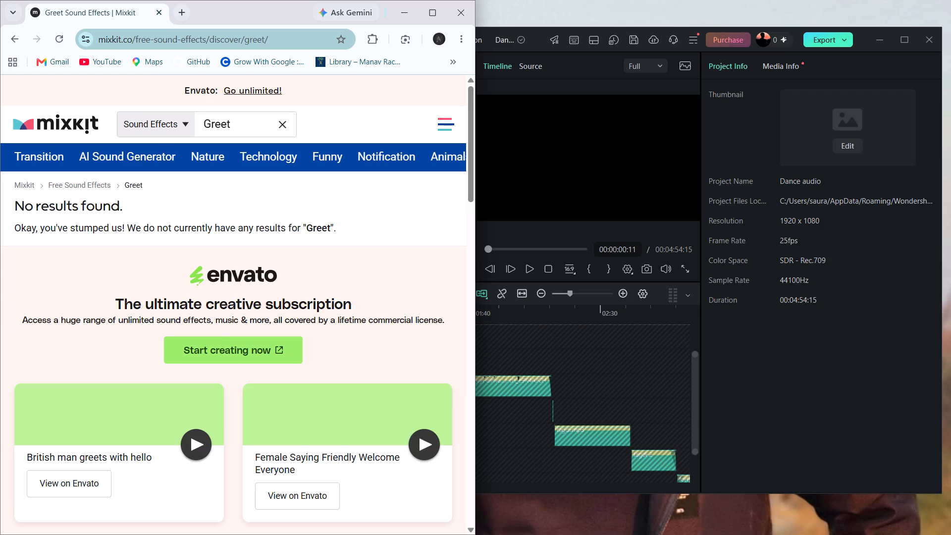
scroll(217, 331, down, 1)
Go back to the free sound effects page and preview Small crowd laugh and applause, Technological futuristic hum and Transition windy swoosh.
scroll(217, 331, right, 9)
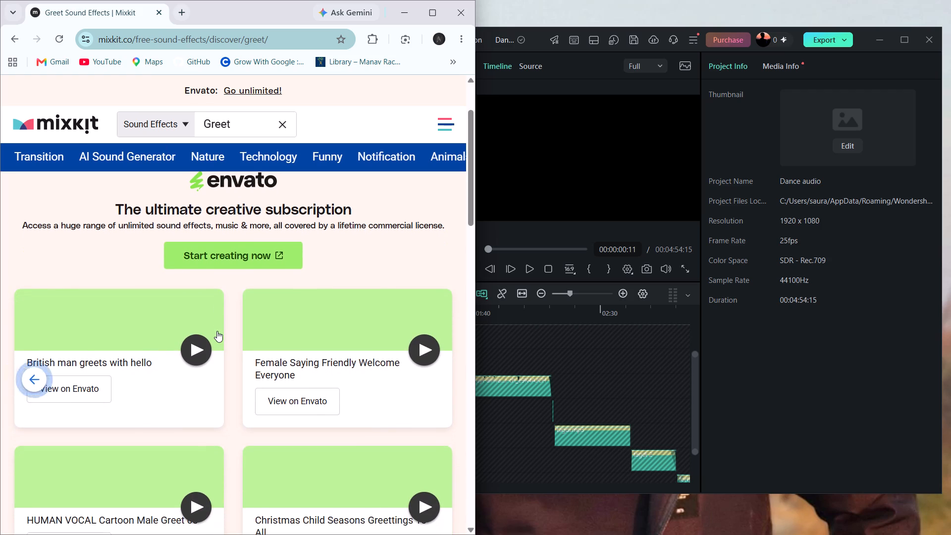
scroll(217, 331, right, 17)
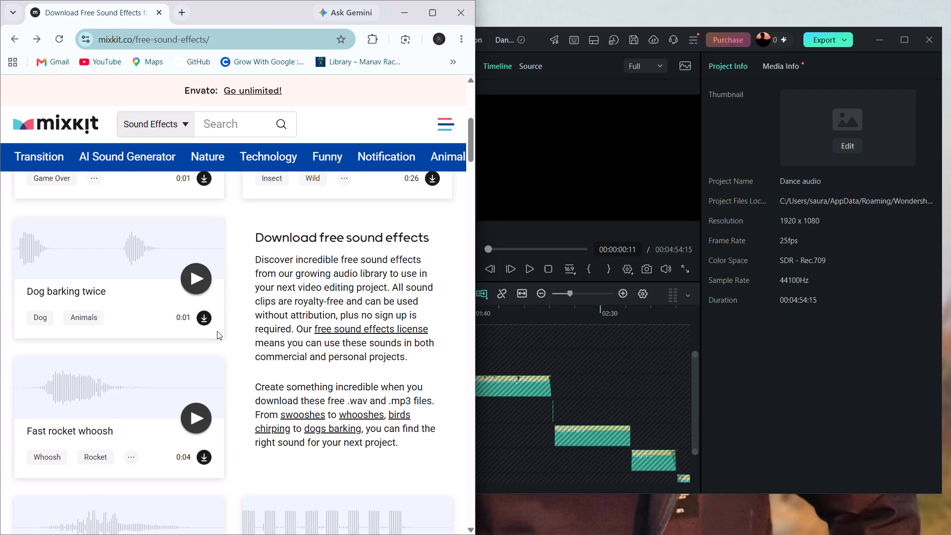
scroll(217, 331, down, 7)
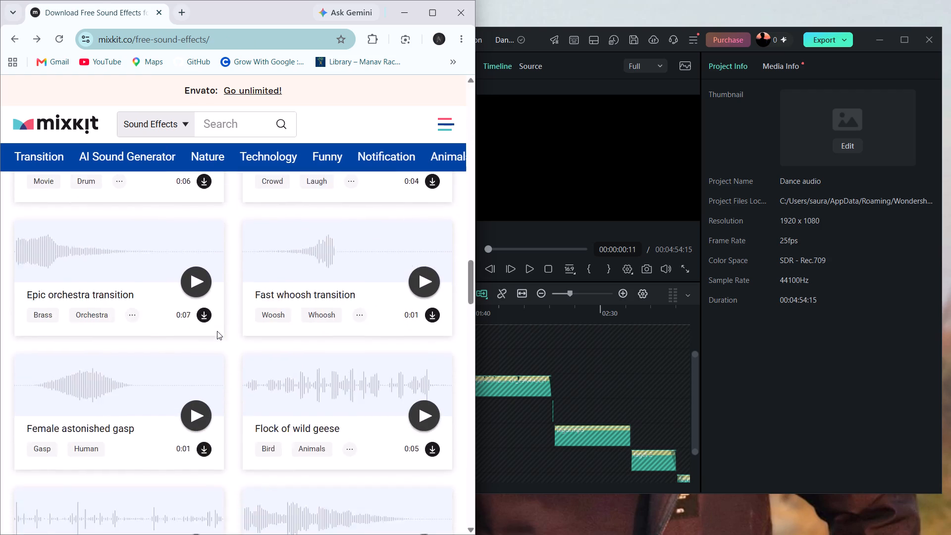
scroll(217, 331, down, 4)
click(204, 298)
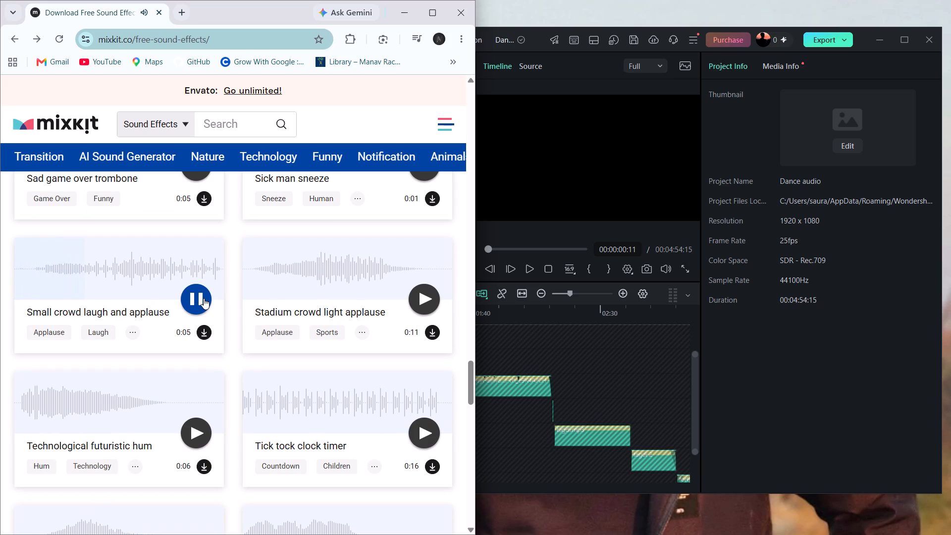
click(196, 433)
scroll(196, 433, down, 1)
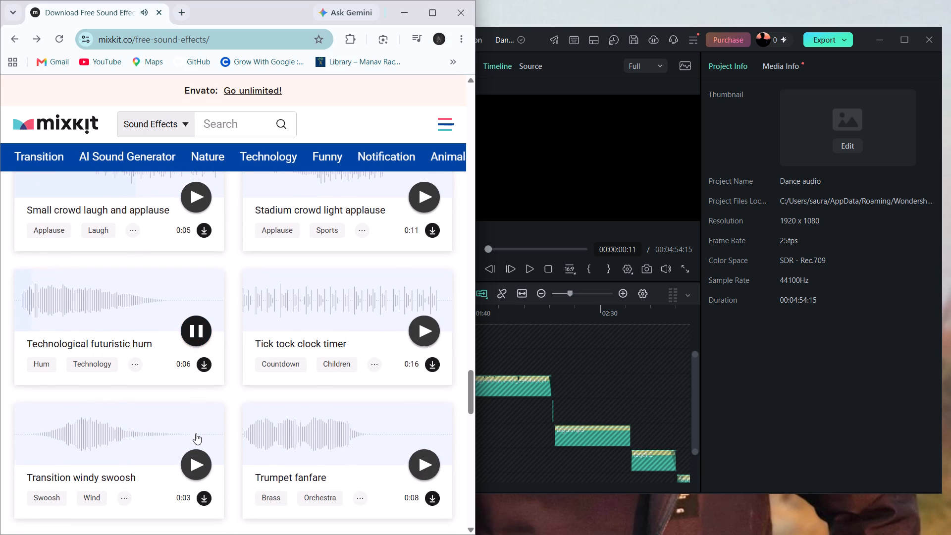
scroll(196, 433, down, 1)
click(198, 456)
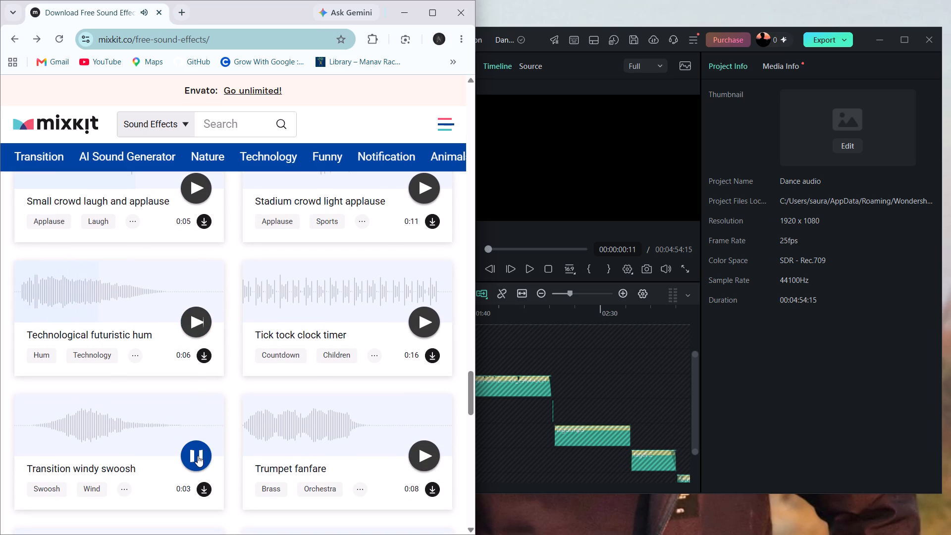
Preview the Vacuum swoosh transition and Vintage telephone ringtone sound effects.
scroll(198, 456, down, 3)
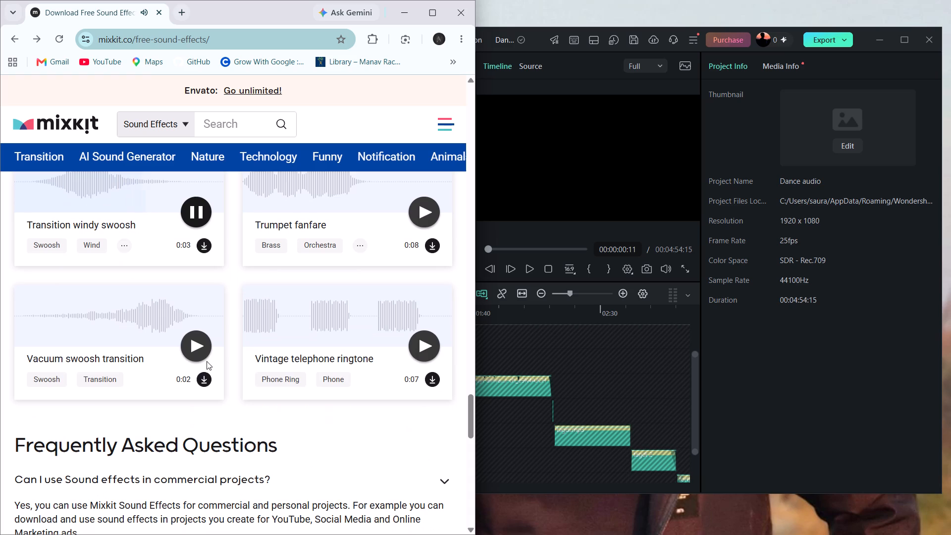
click(204, 354)
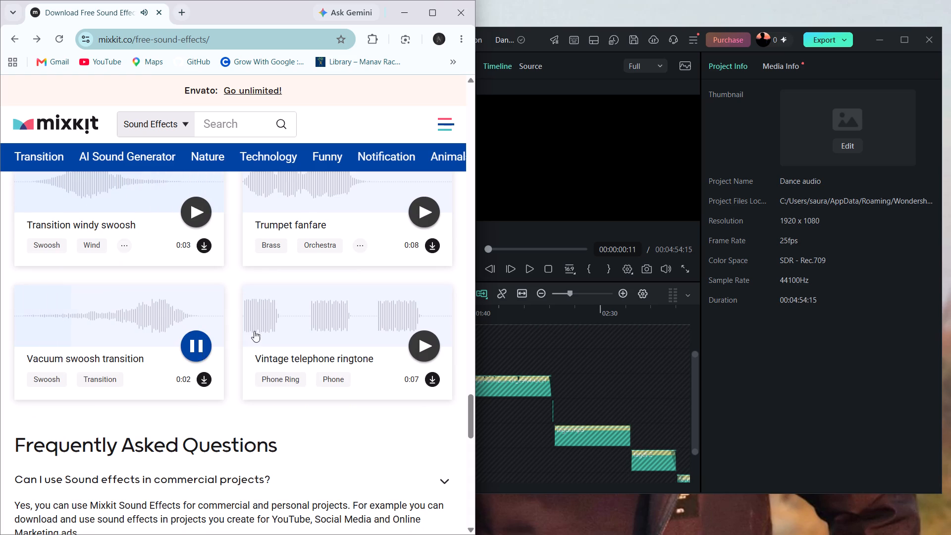
click(429, 340)
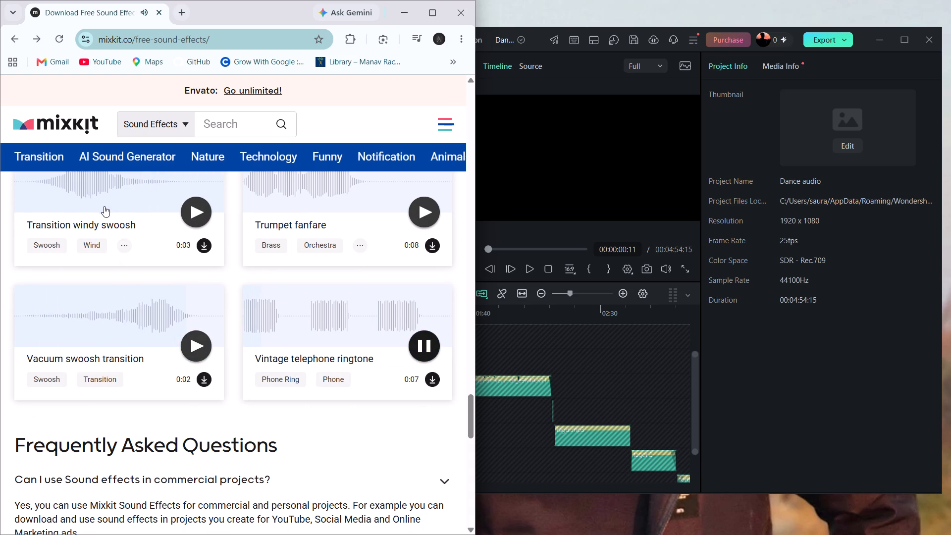
Go back to the Google results and change the search to "hindi sound effects free".
scroll(104, 205, right, 10)
scroll(87, 291, down, 1)
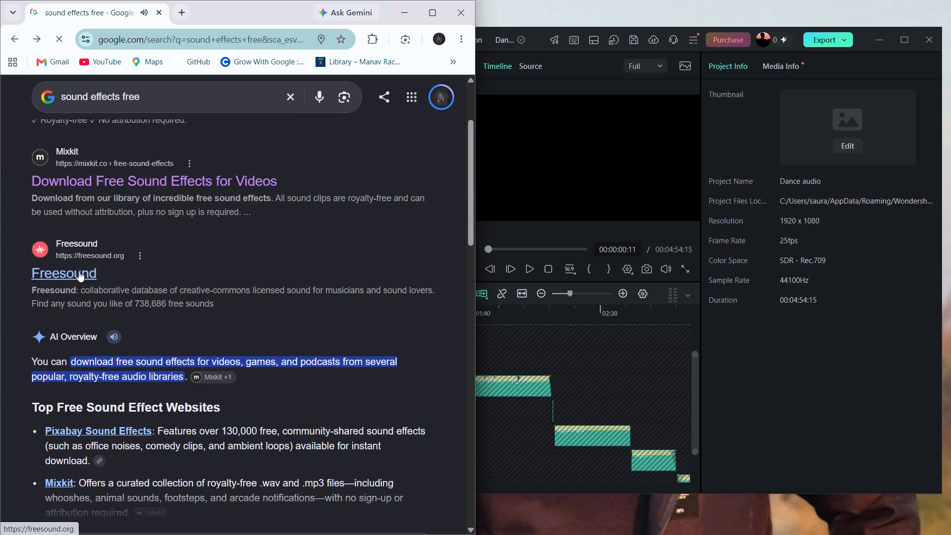
click(142, 102)
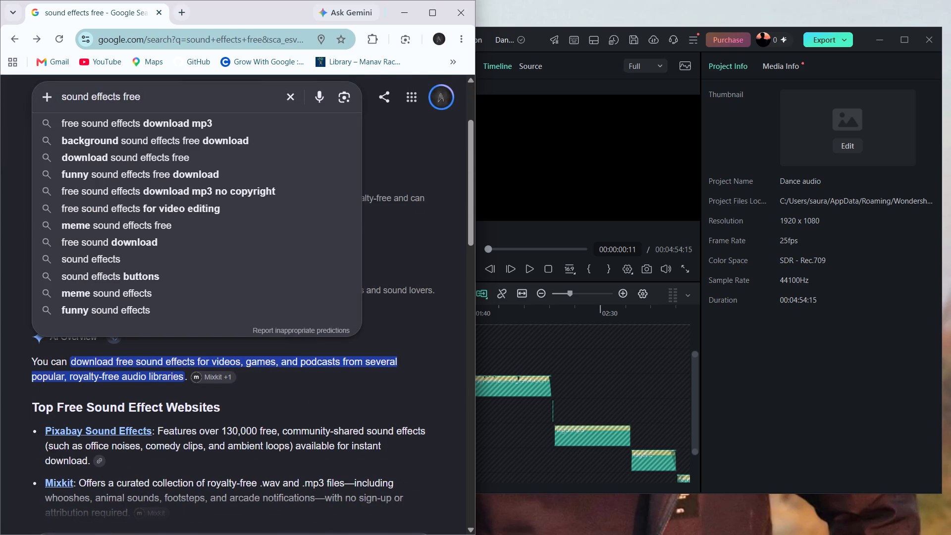
key(Left)
key(Left)
key(Left)
key(Left)
key(Left)
key(Left)
key(Left)
key(Left)
key(Left)
key(Left)
key(Left)
key(Left)
key(Left)
key(Left)
key(Left)
key(Left)
key(Left)
key(Left)
key(Left)
key(Left)
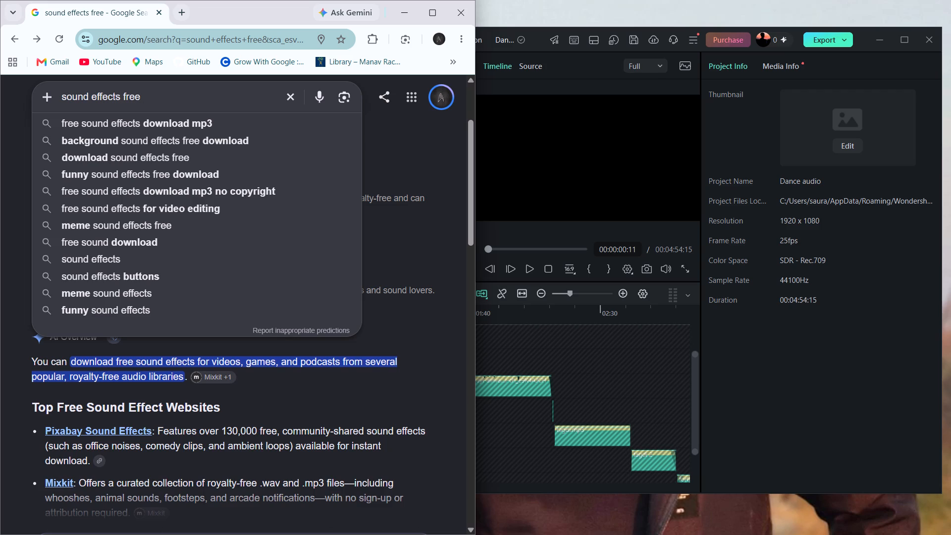
text(hindi)
key(space)
key(Return)
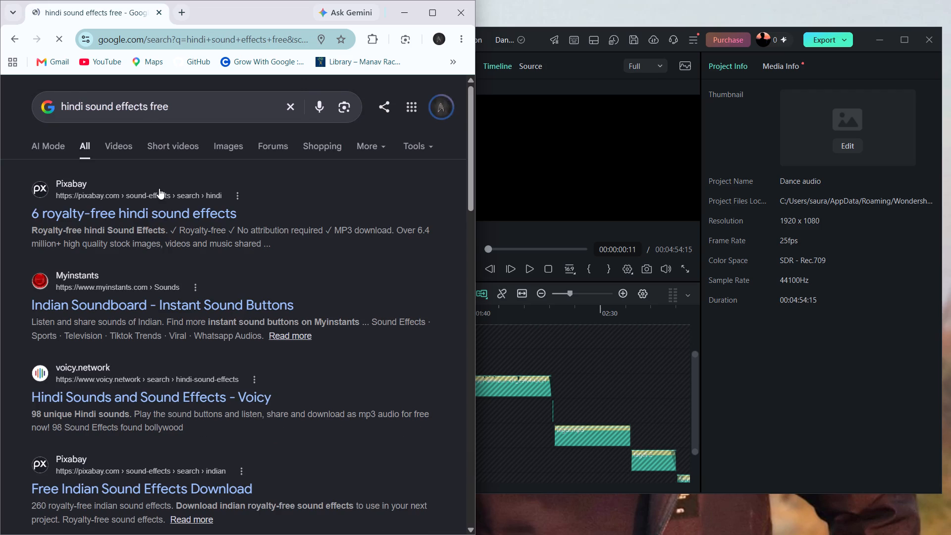
Open the Myinstants Indian Soundboard and play Are baap re yaad aya, Aayein Meme, indian song, Depression indian ! and Tudun tadau.
click(182, 310)
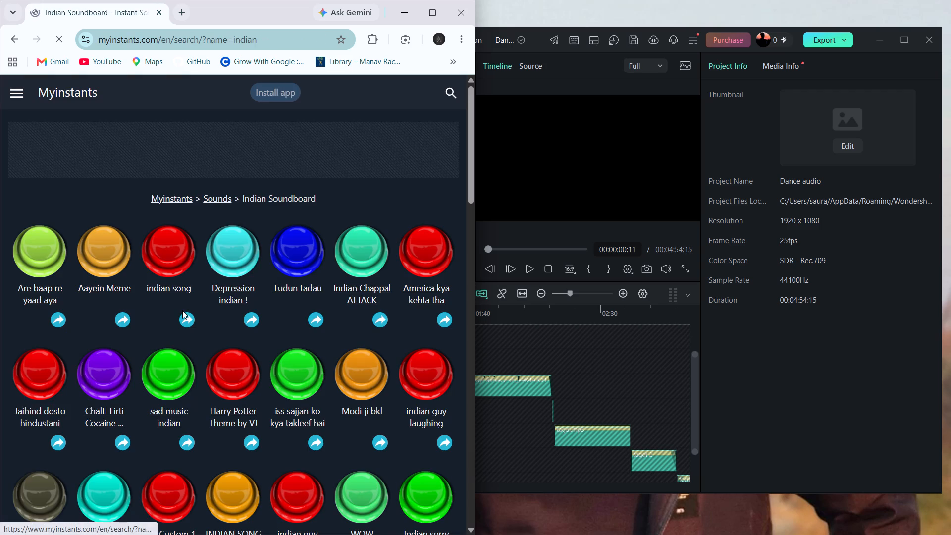
click(36, 268)
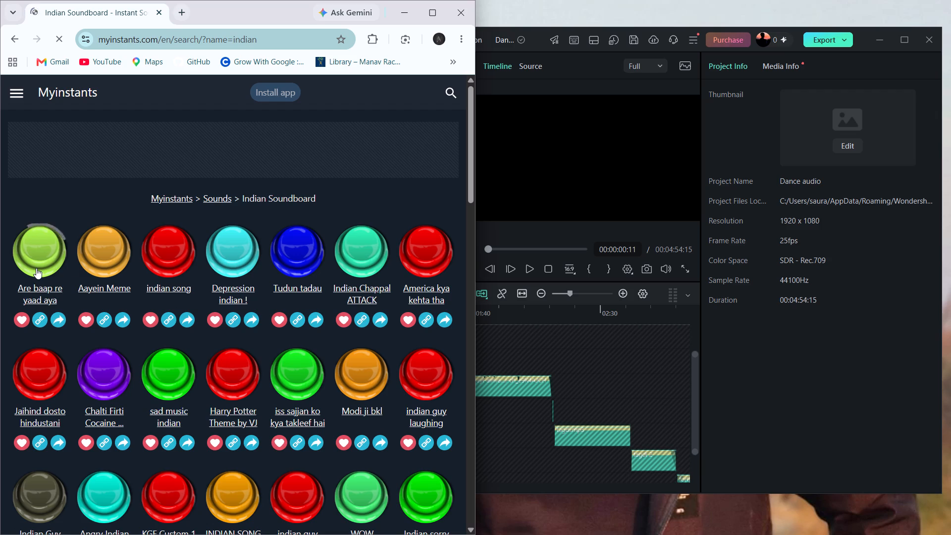
click(106, 254)
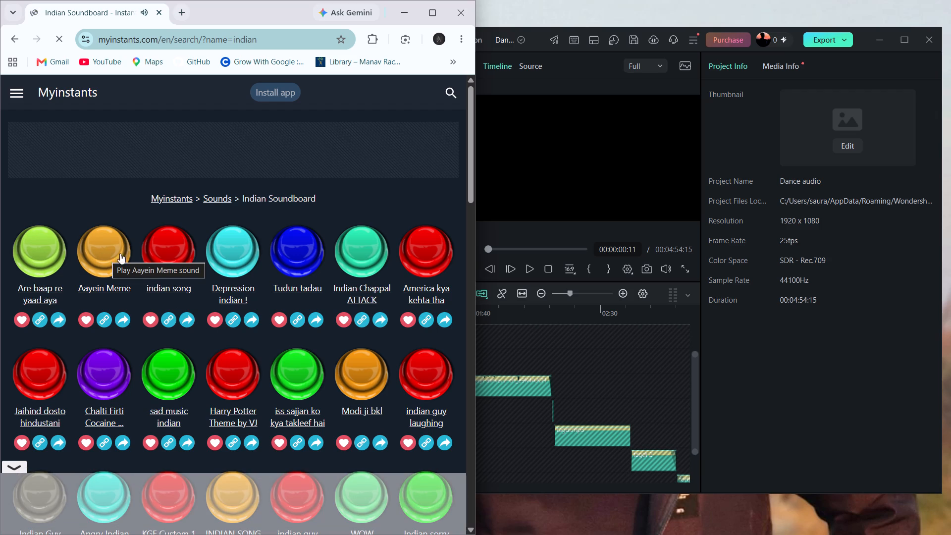
click(169, 263)
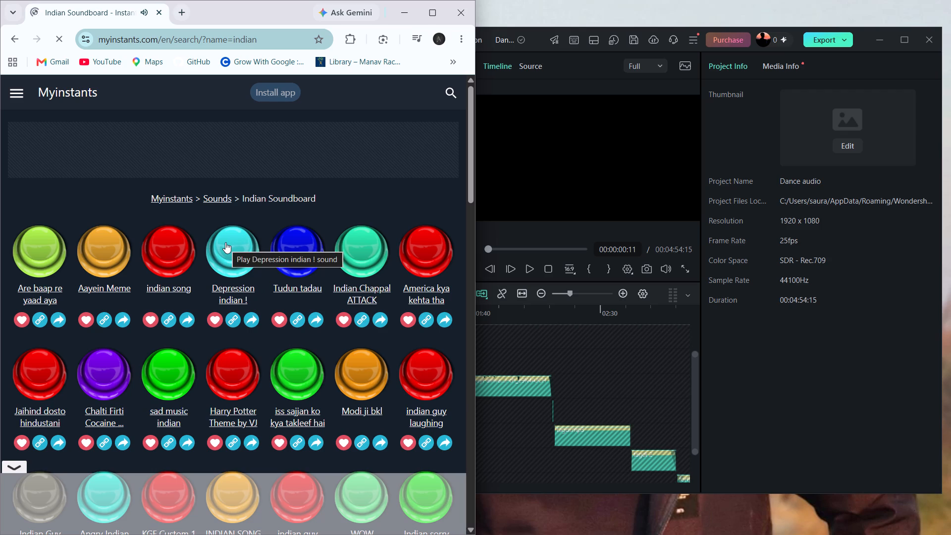
click(241, 250)
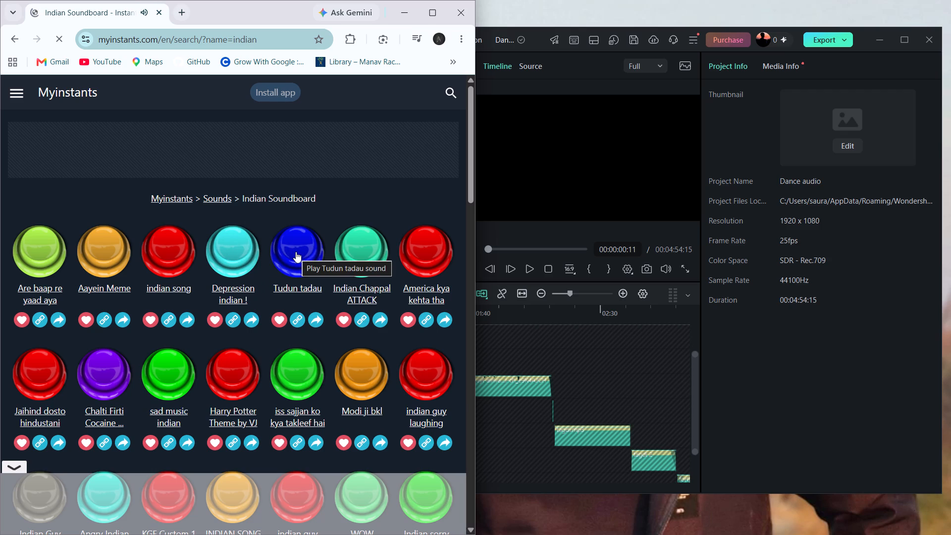
click(307, 244)
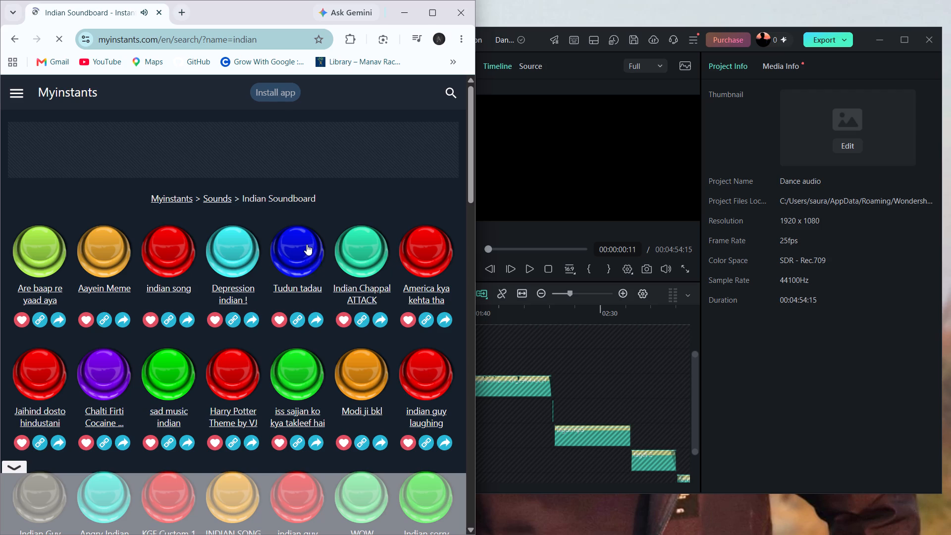
Play the Indian Chappal ATTACK, America kya kehta tha and Jaihind dosto hindustani sounds.
scroll(307, 244, down, 1)
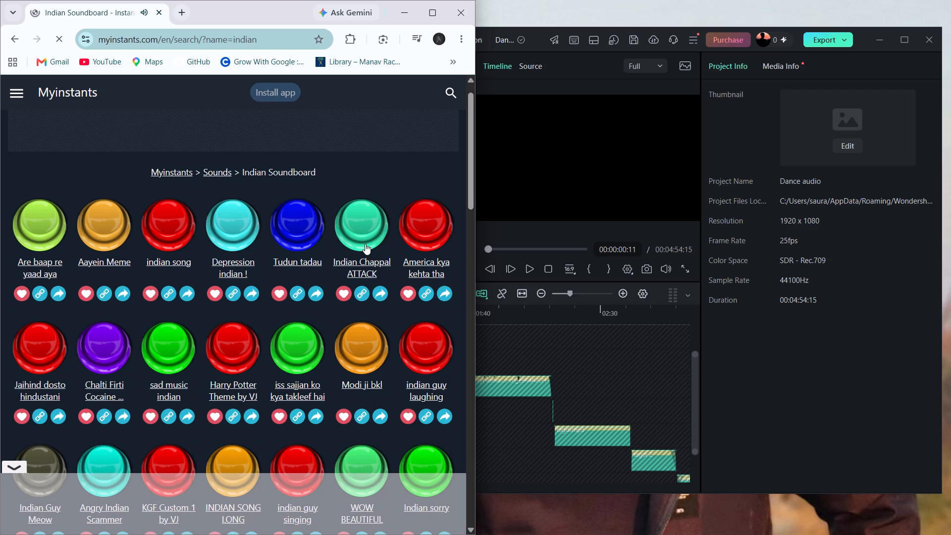
click(365, 244)
scroll(365, 244, down, 1)
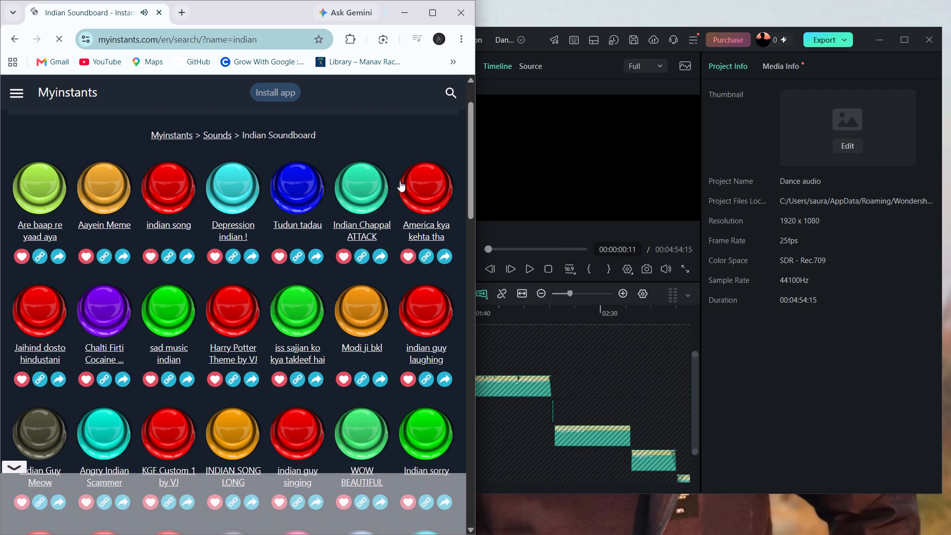
click(416, 197)
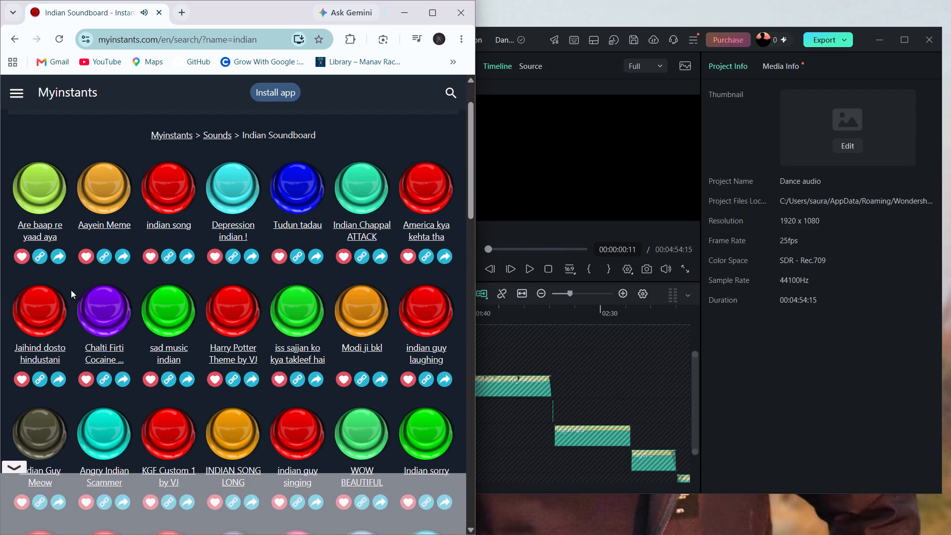
click(39, 310)
Play the Chalti Firti Cocaine, sad music indian and Harry Potter Theme by VJ sounds, replaying sad music indian.
scroll(117, 301, down, 1)
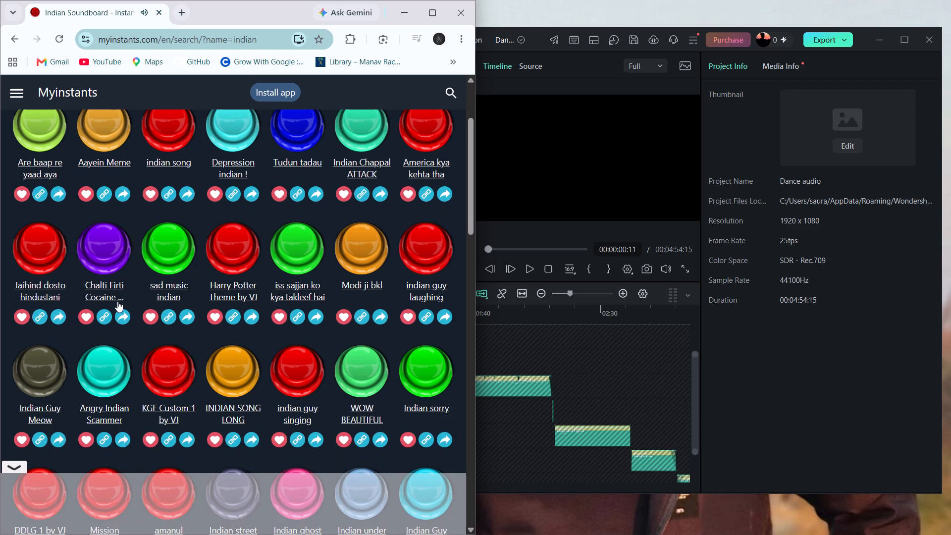
scroll(117, 301, down, 1)
click(101, 253)
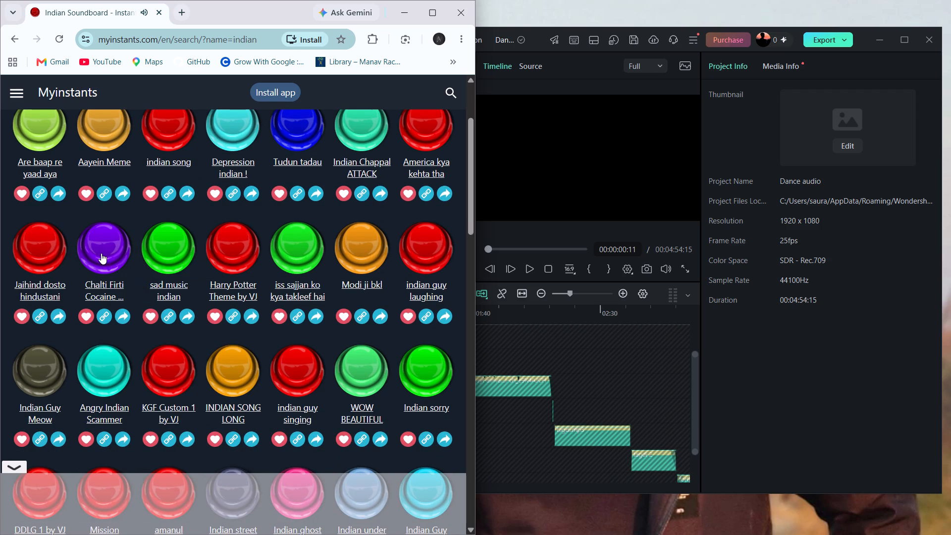
click(161, 250)
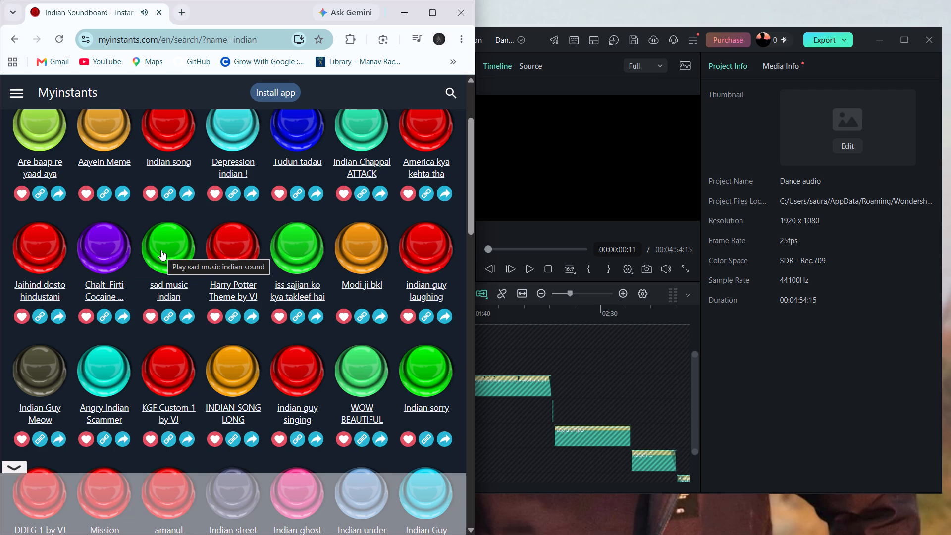
click(161, 250)
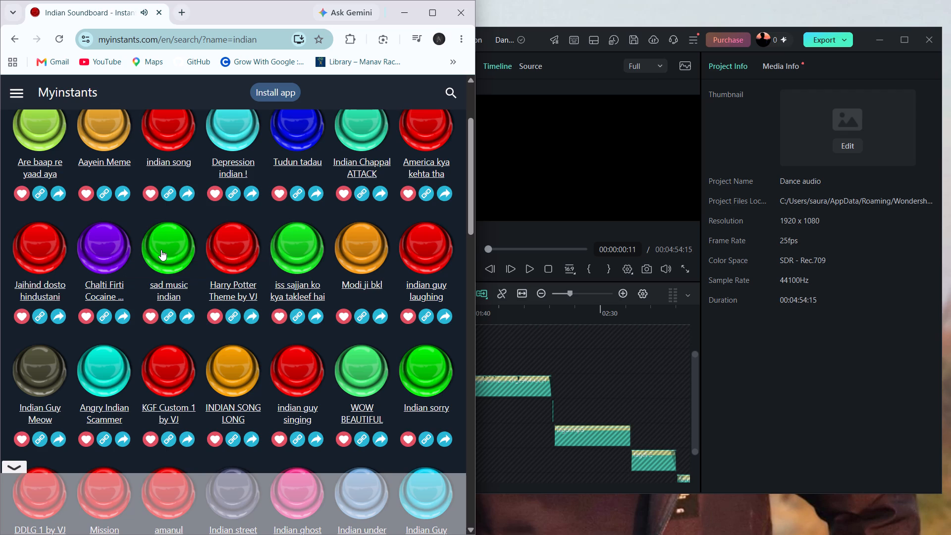
click(226, 251)
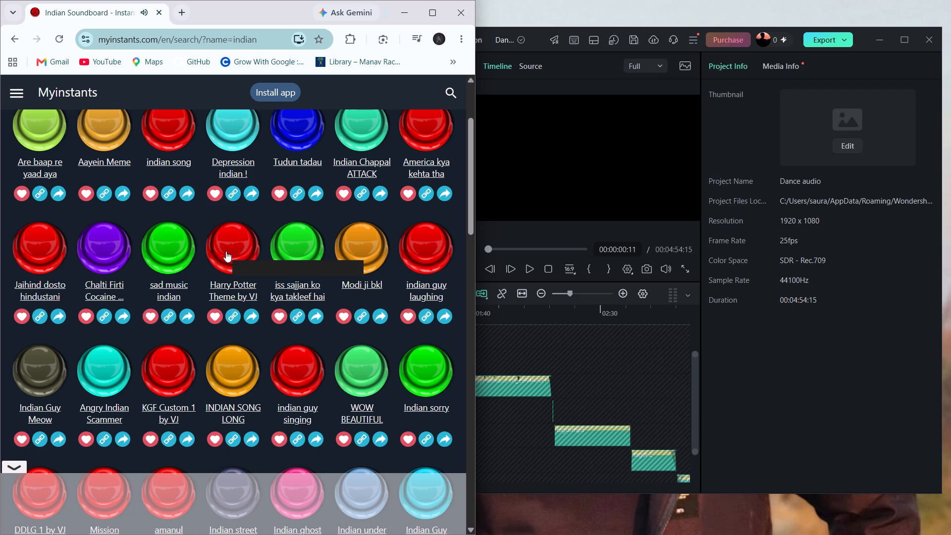
click(161, 241)
Switch to Filmora and briefly play the medley near the start of the timeline, pausing before returning to the soundboard.
click(682, 377)
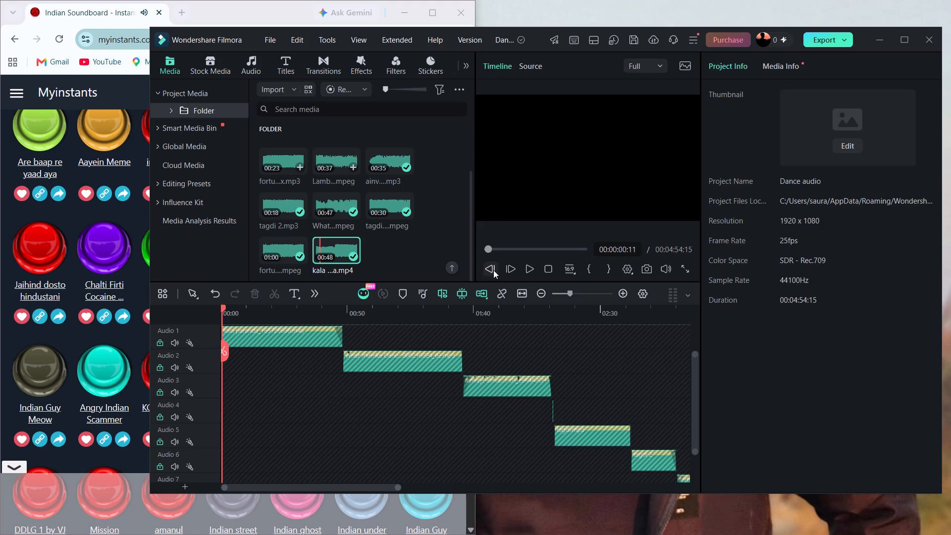
click(528, 266)
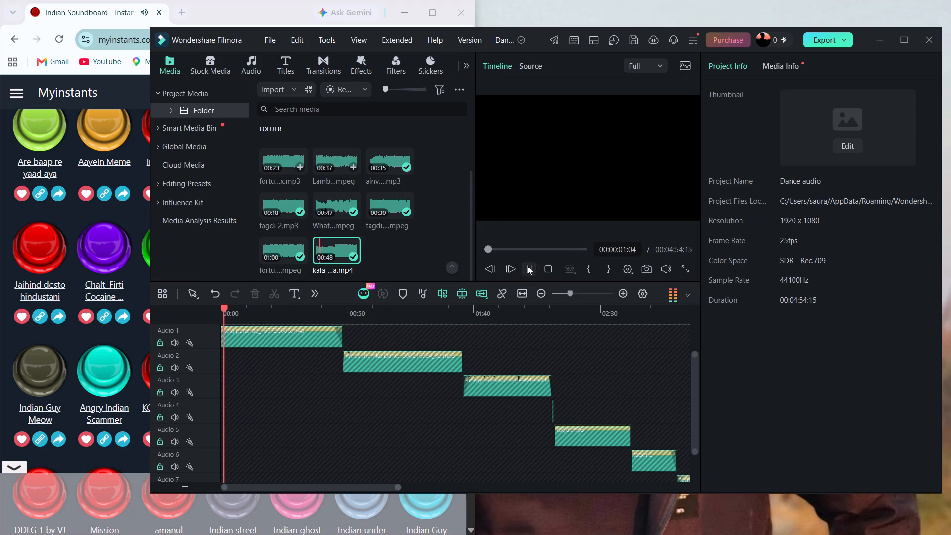
click(528, 266)
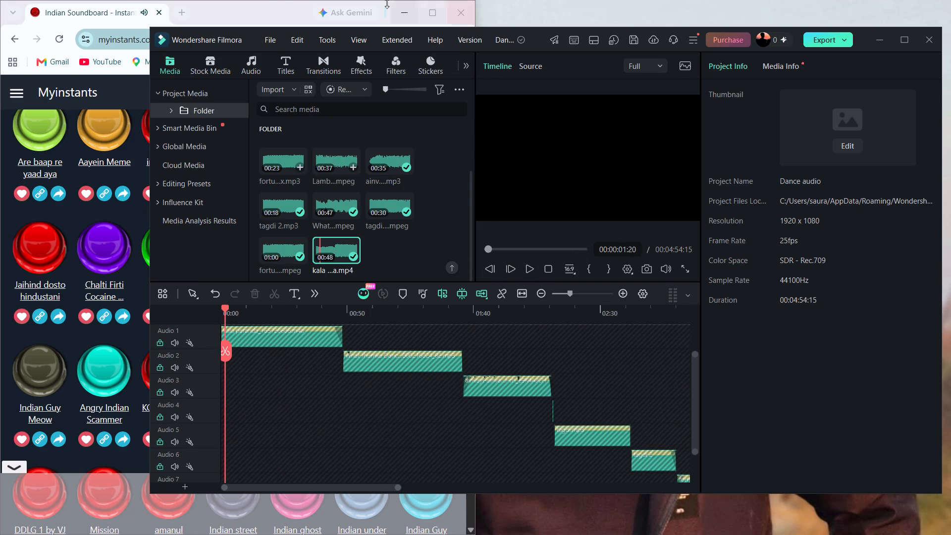
click(272, 8)
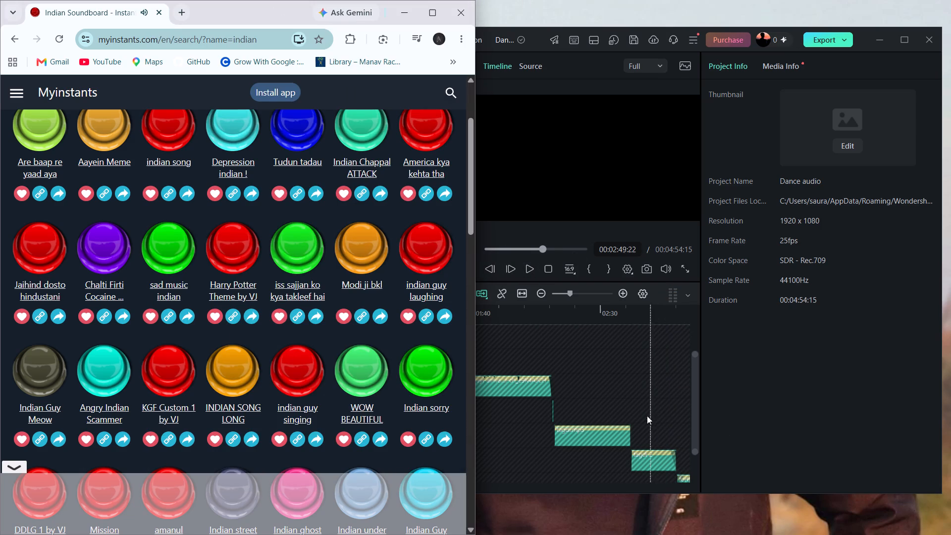
Export the Dance audio project from Filmora as audio in MP3 format and minimise the export progress window.
click(825, 44)
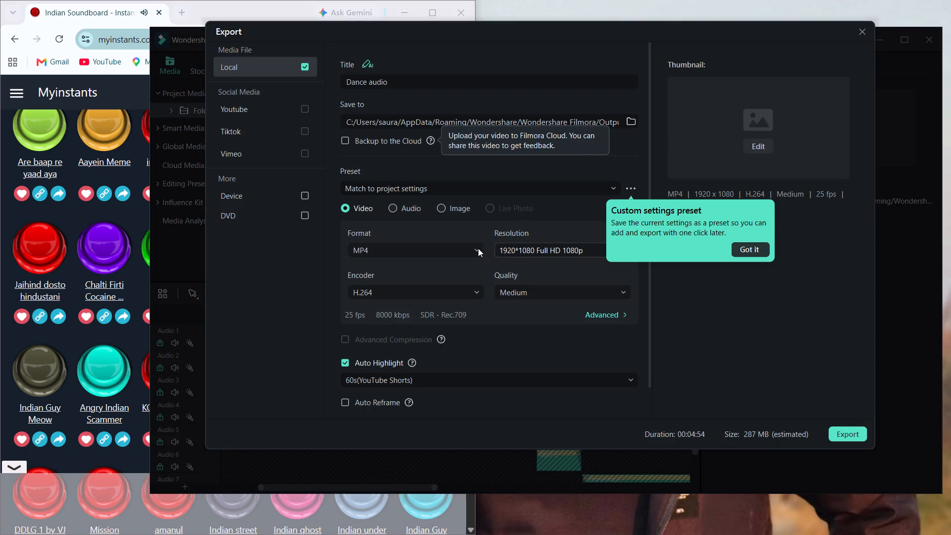
click(415, 206)
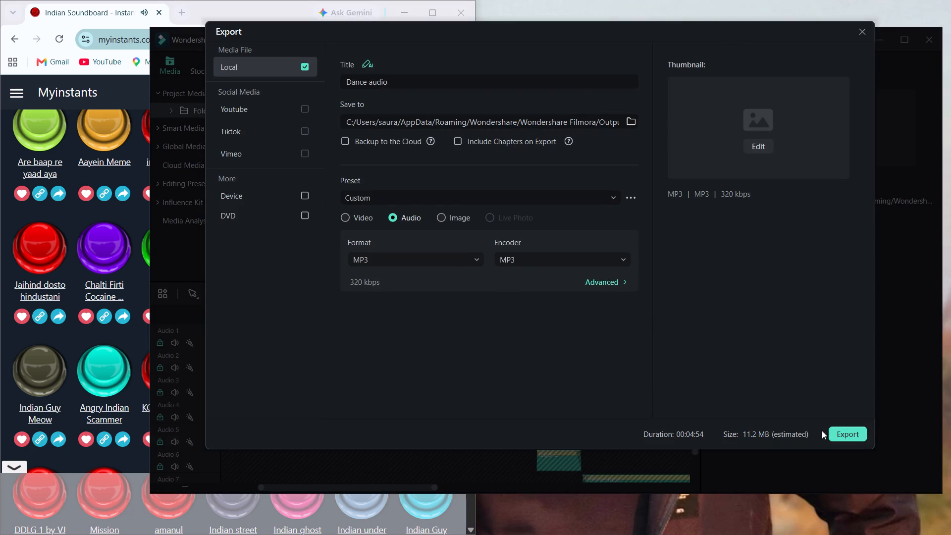
click(834, 436)
click(472, 413)
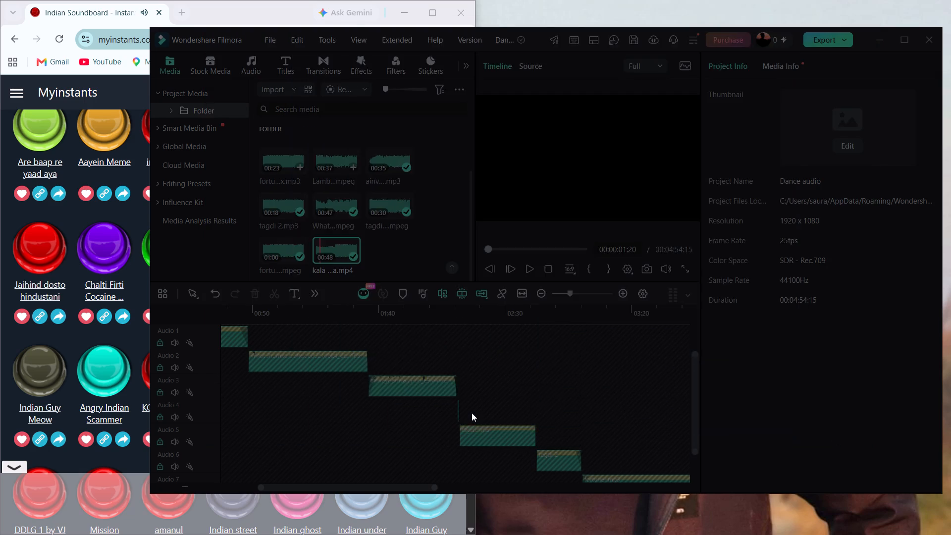
click(907, 71)
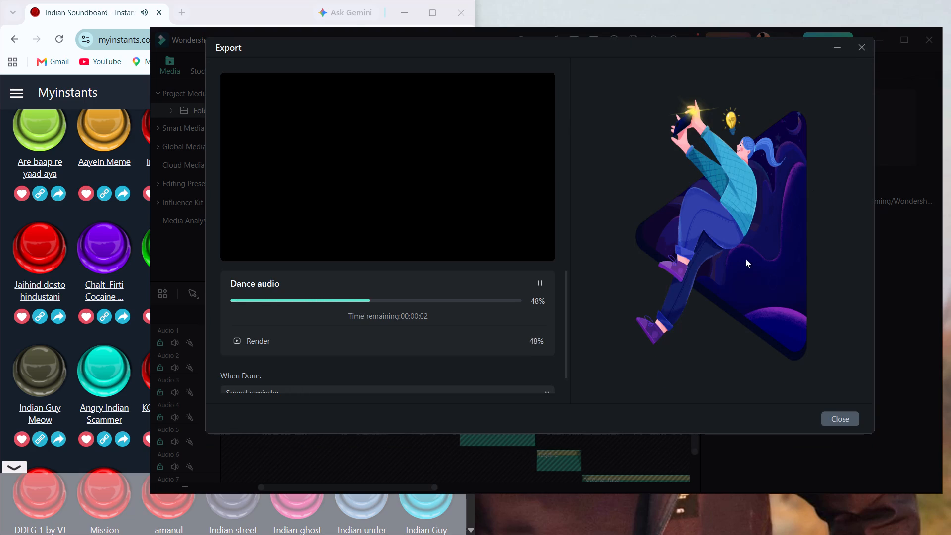
click(835, 44)
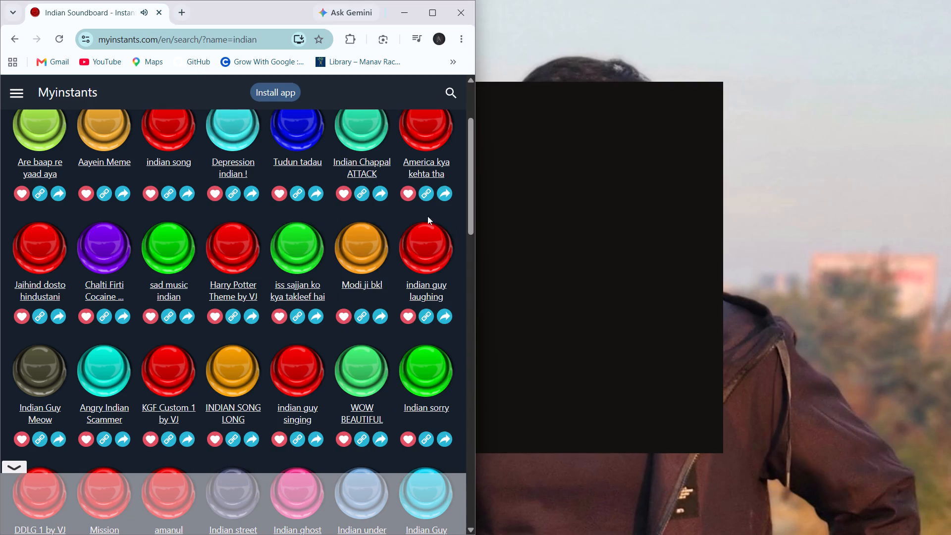
On the Myinstants soundboard, play Chalti Firti Cocaine, Jaihind dosto hindustani, Indian Guy Meow and Angry Indian Scammer.
click(117, 256)
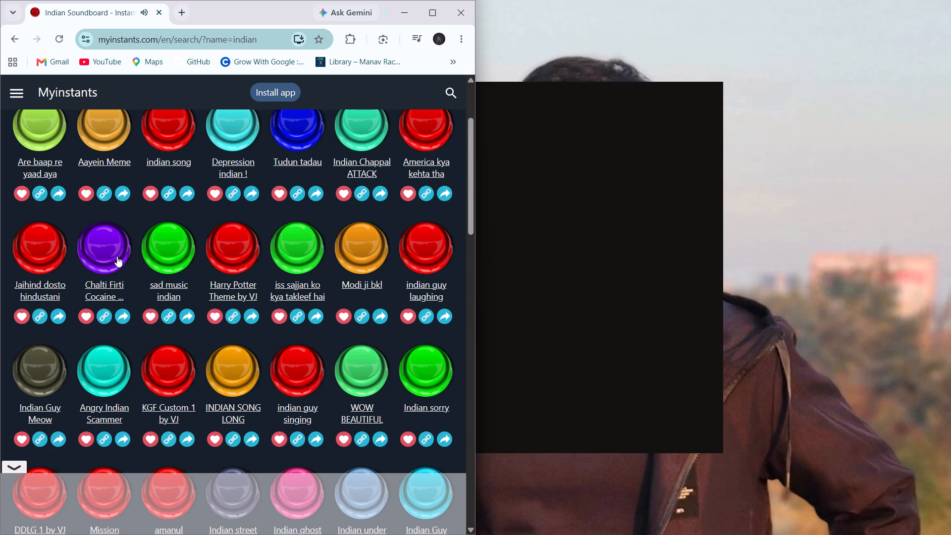
click(28, 267)
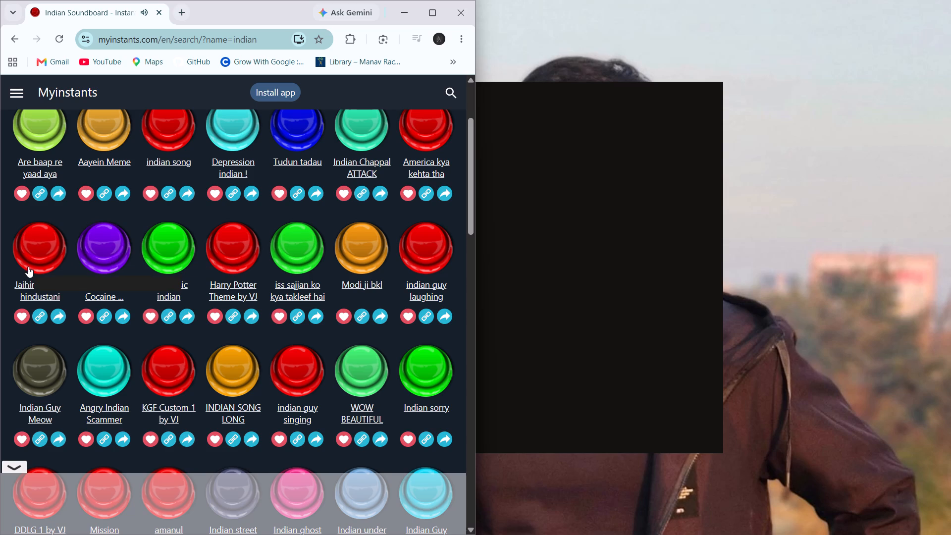
click(46, 361)
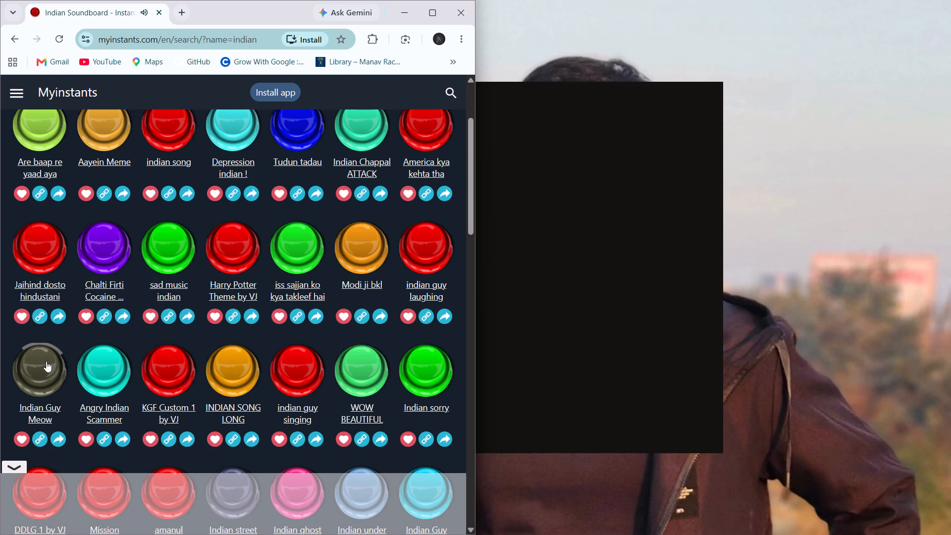
click(93, 372)
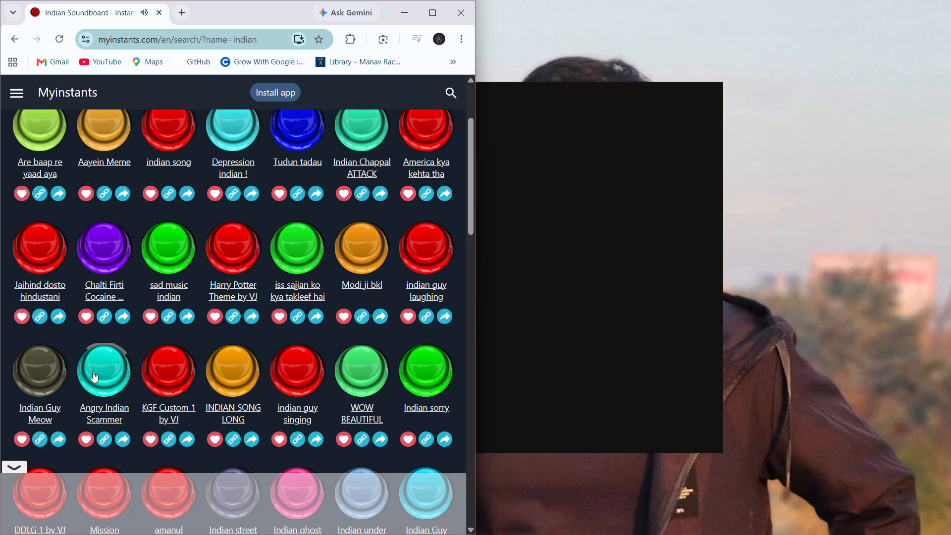
On the Myinstants soundboard, play KGF Custom 1 by VJ, INDIAN SONG LONG and Indian sorry.
click(172, 372)
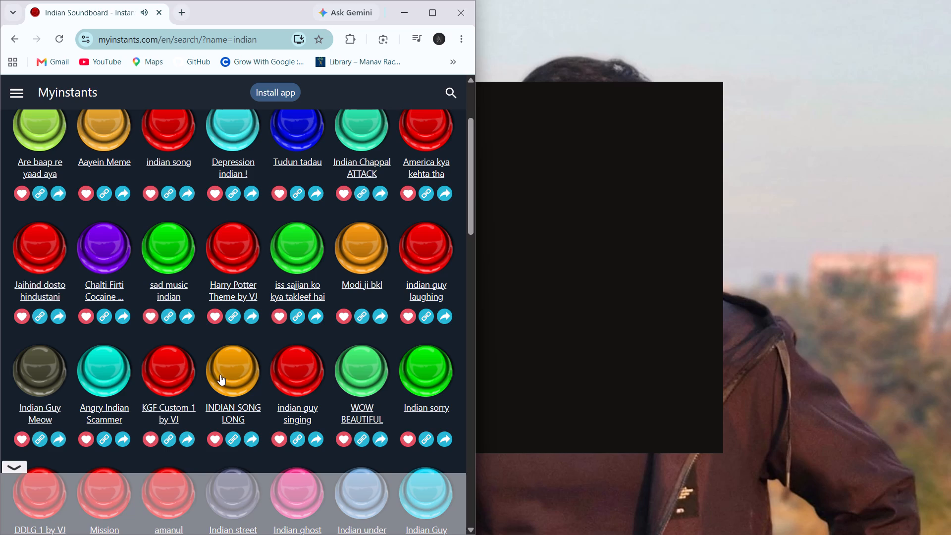
click(223, 375)
scroll(391, 377, down, 1)
click(430, 326)
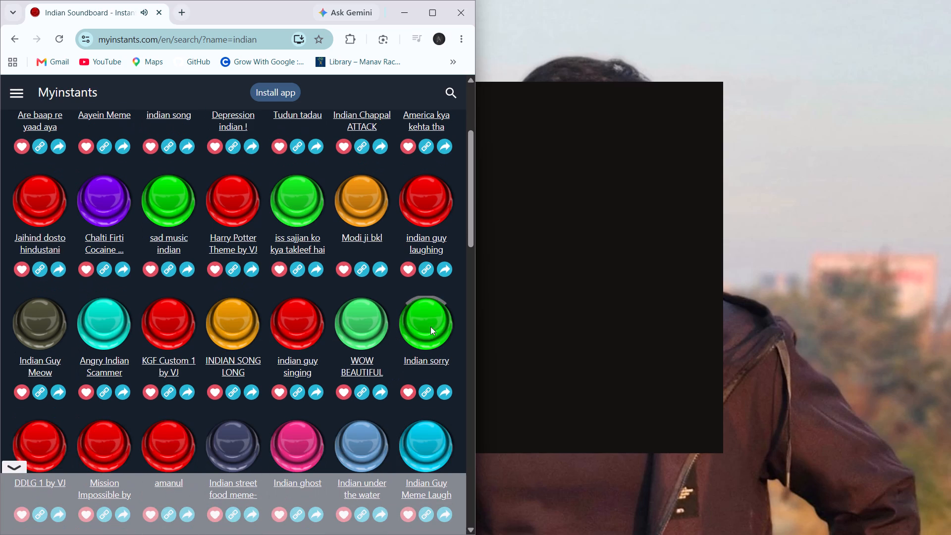
Play the Indian street food meme, Indian ghost, Indian under the water and Indian Guy Meme Laugh sounds.
scroll(301, 321, down, 1)
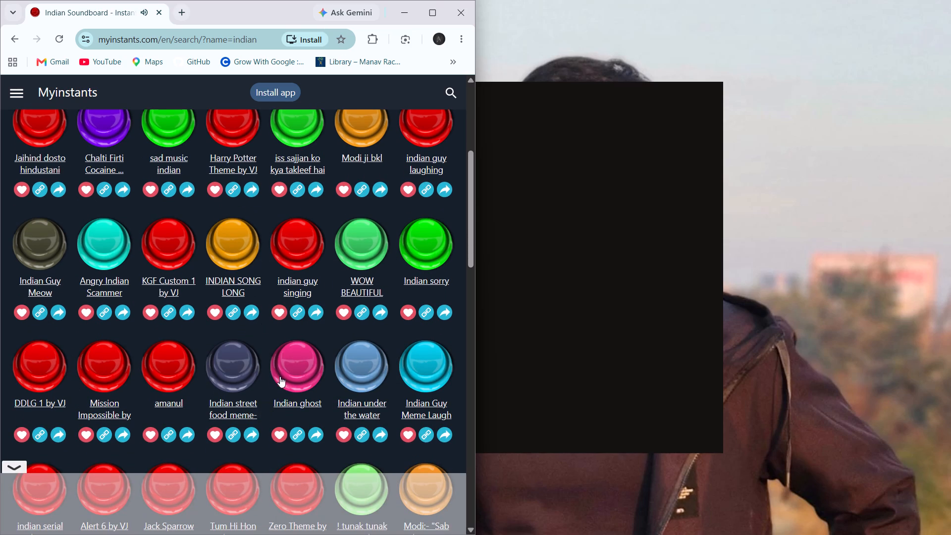
click(218, 368)
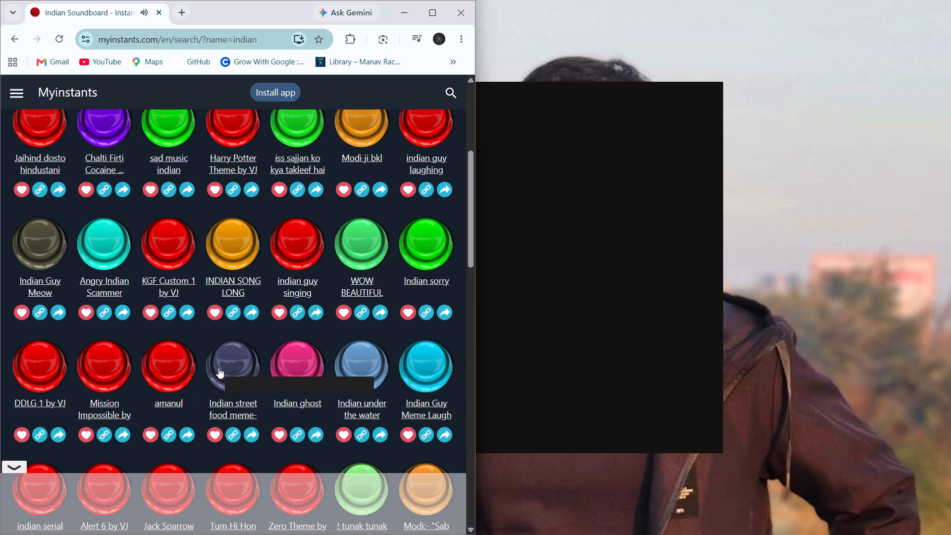
click(296, 380)
scroll(296, 380, down, 1)
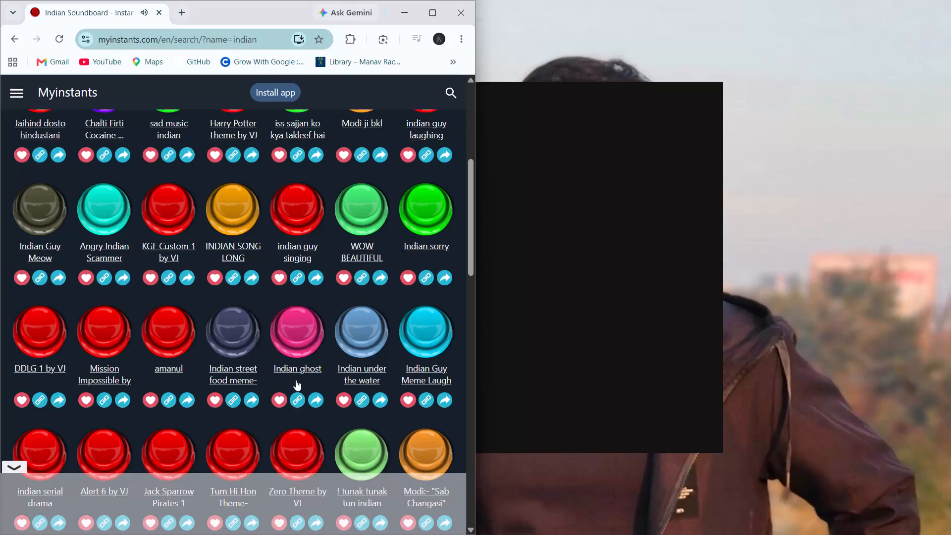
scroll(296, 380, down, 1)
click(351, 310)
scroll(351, 310, down, 1)
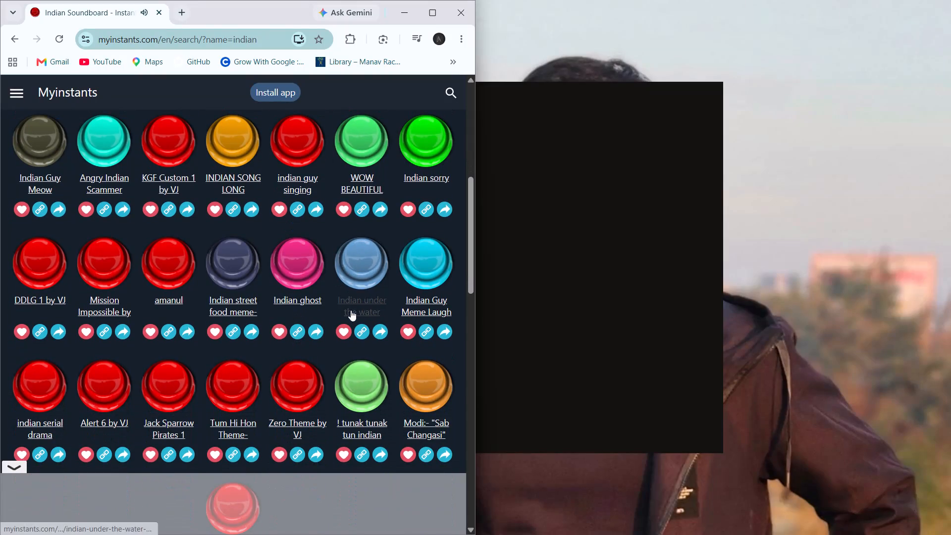
click(428, 261)
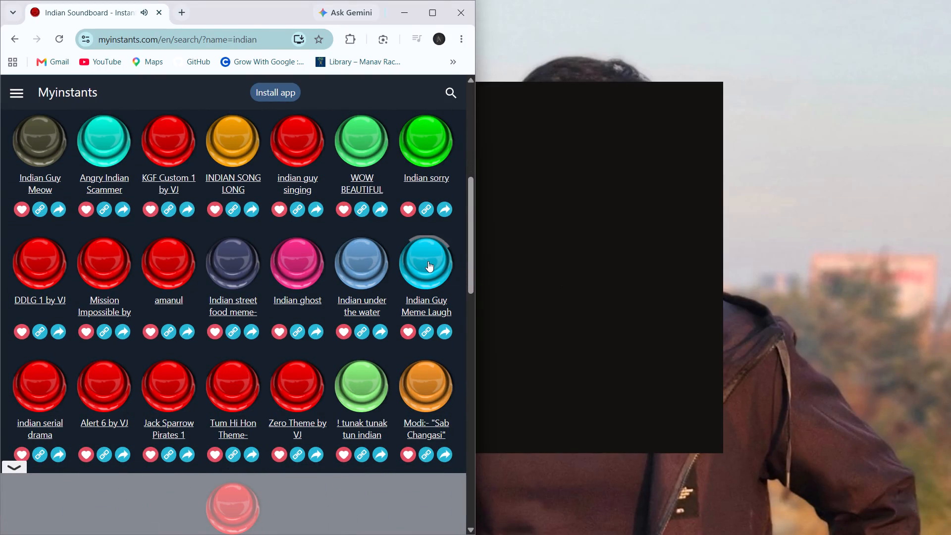
Play the indian serial drama, sorry sorry sorry and Alert 6 by VJ sounds at the end of the results.
scroll(231, 317, down, 1)
click(38, 254)
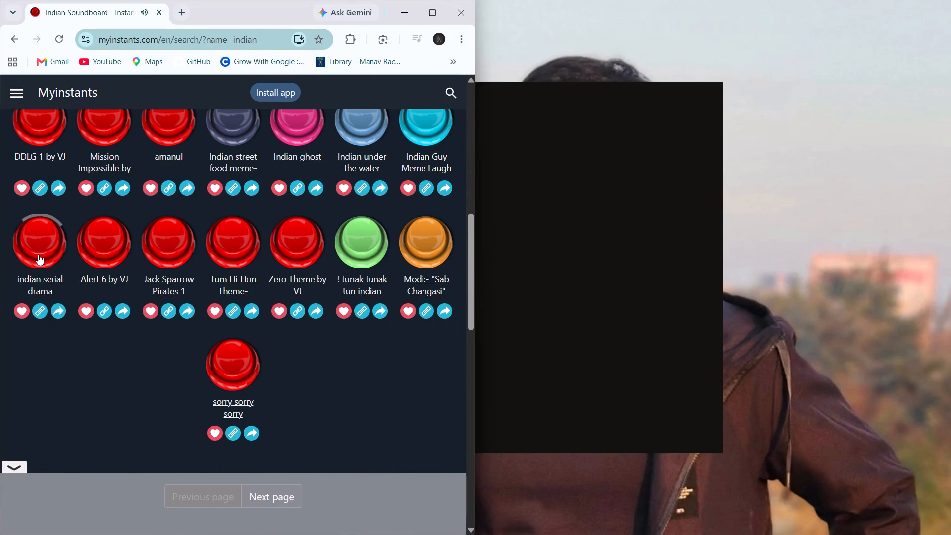
click(224, 369)
click(109, 237)
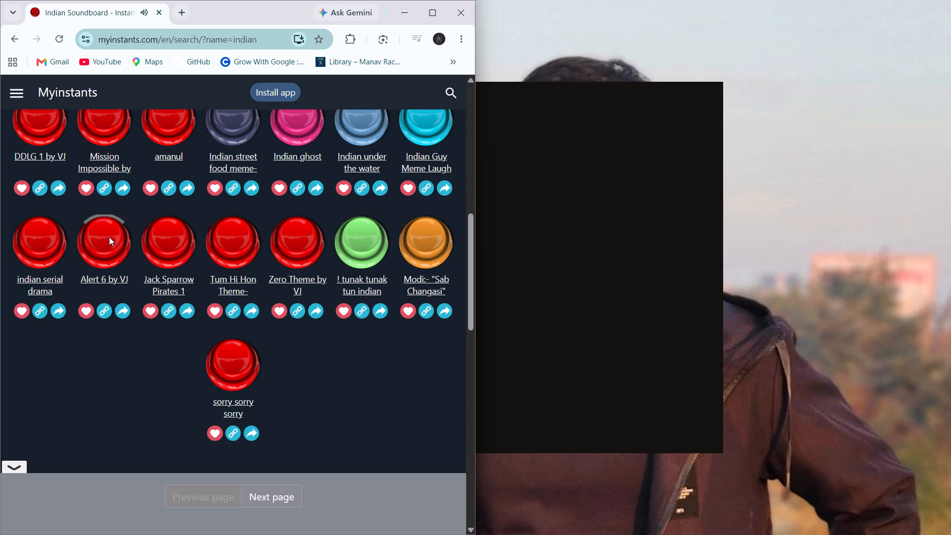
Play Jack Sparrow Pirates 1, Tum Hi Hon Theme, Zero Theme by VJ and ! tunak tunak tun indian, replaying Zero Theme.
click(173, 237)
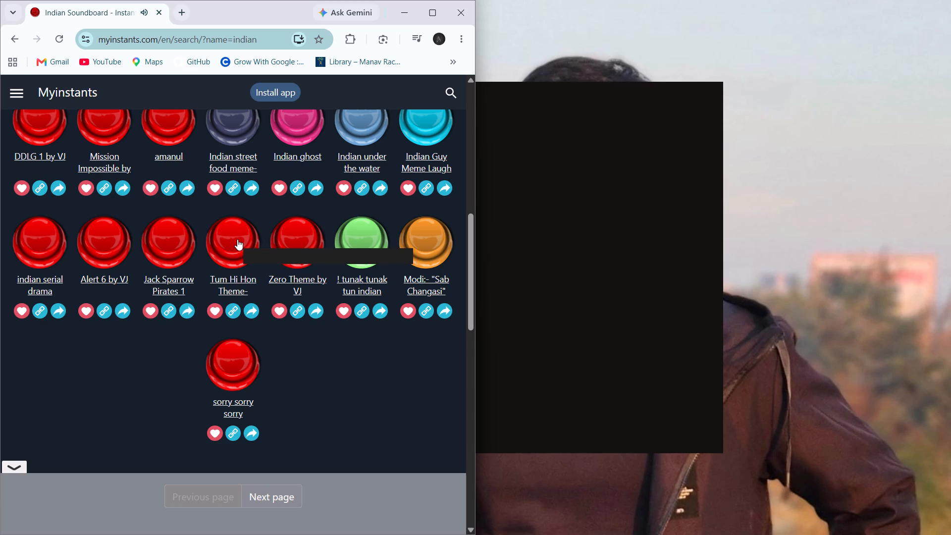
click(237, 239)
click(300, 241)
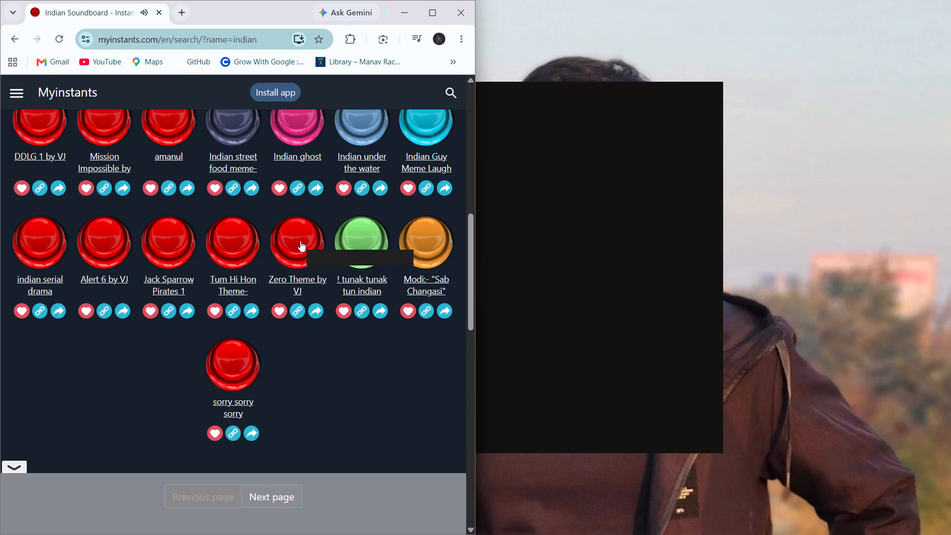
click(357, 244)
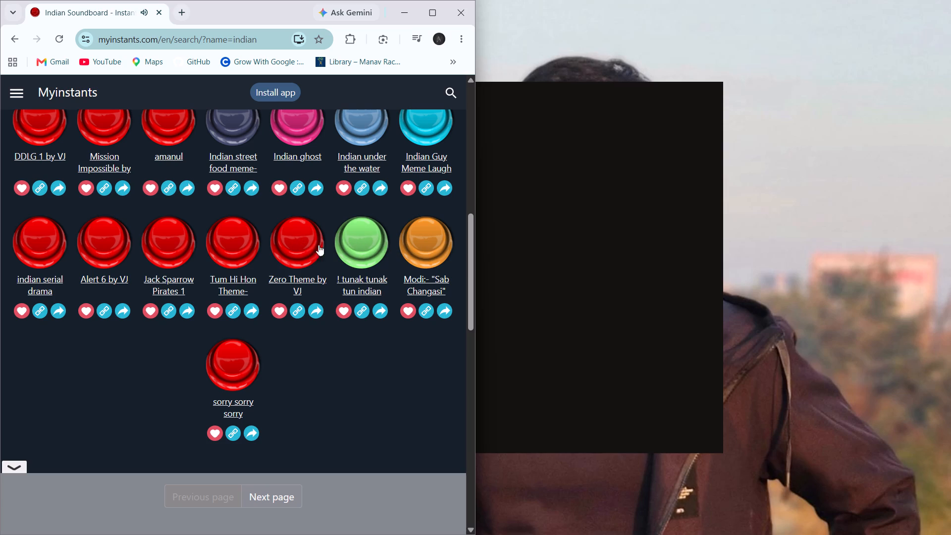
click(306, 243)
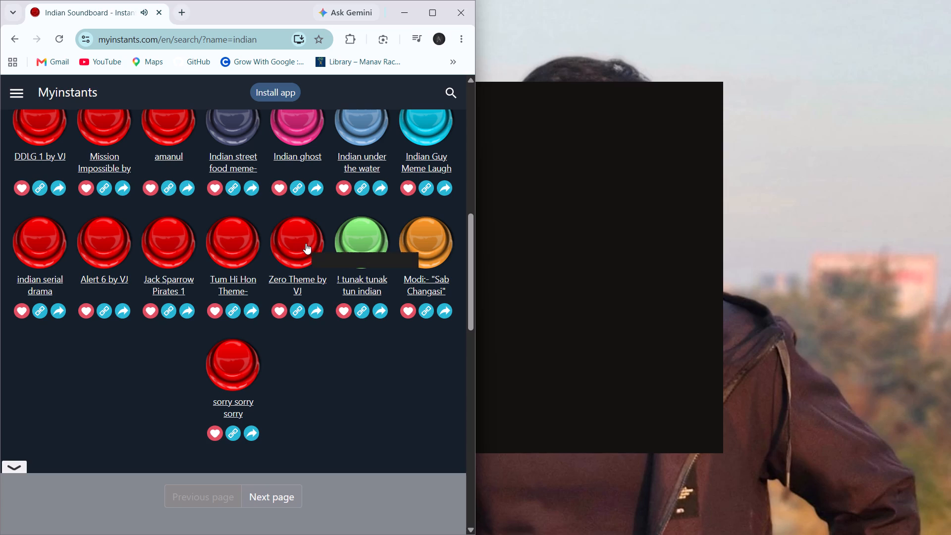
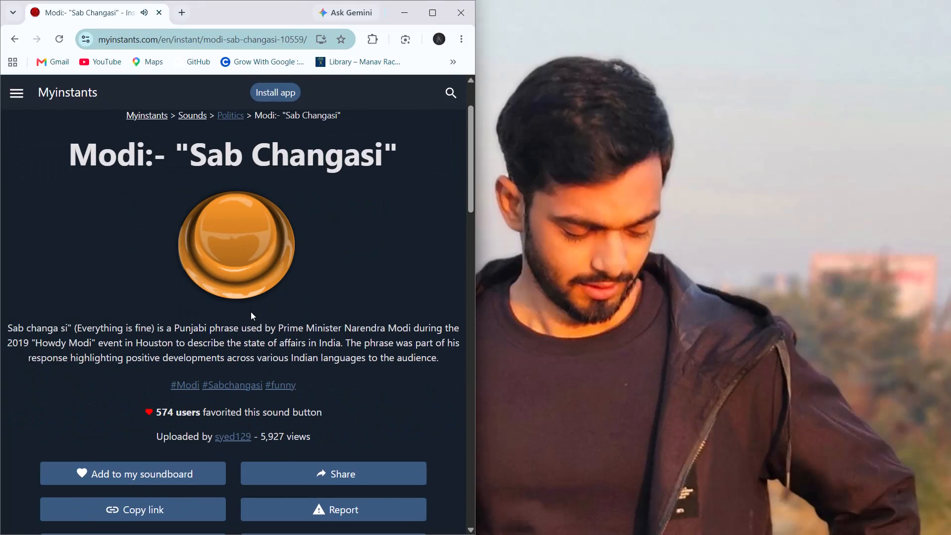
Play the Modi:- "Sab Changasi" sound on its own page and look over the page's download options.
click(245, 253)
scroll(245, 253, down, 1)
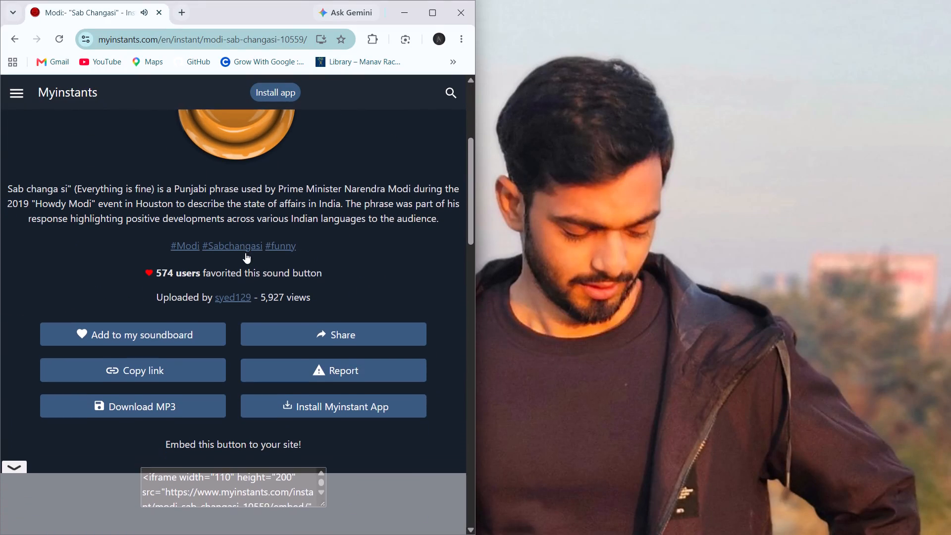
scroll(245, 253, down, 1)
scroll(245, 253, up, 2)
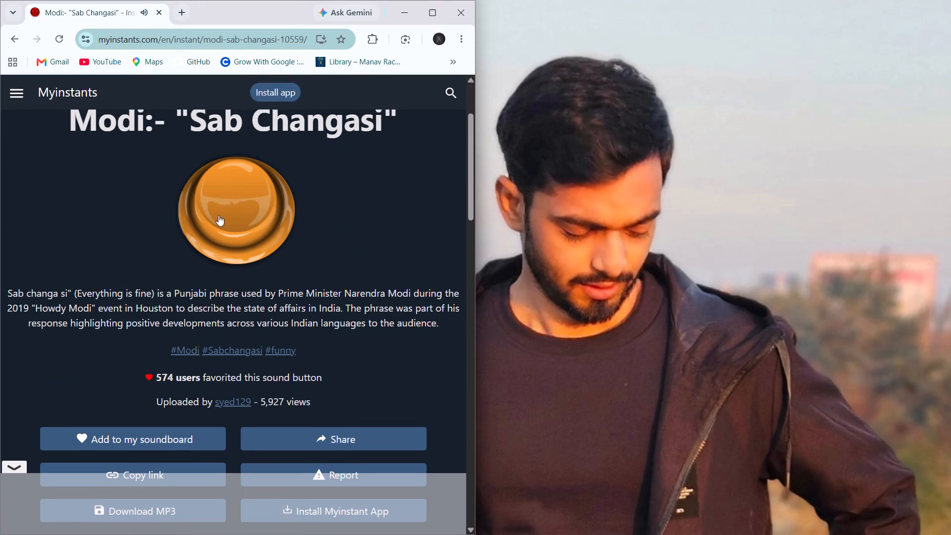
scroll(194, 195, up, 2)
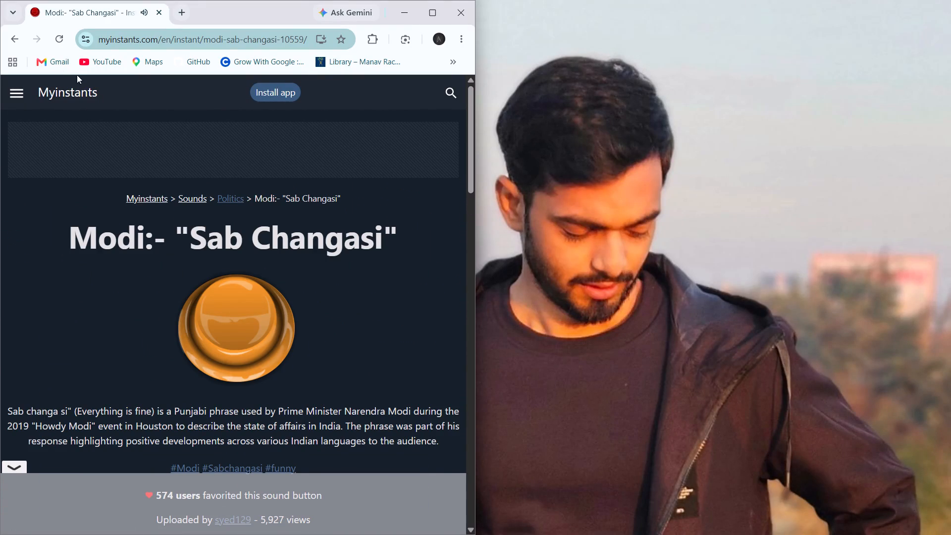
Return to the Indian sound results and open the general Sounds listing.
scroll(156, 216, right, 8)
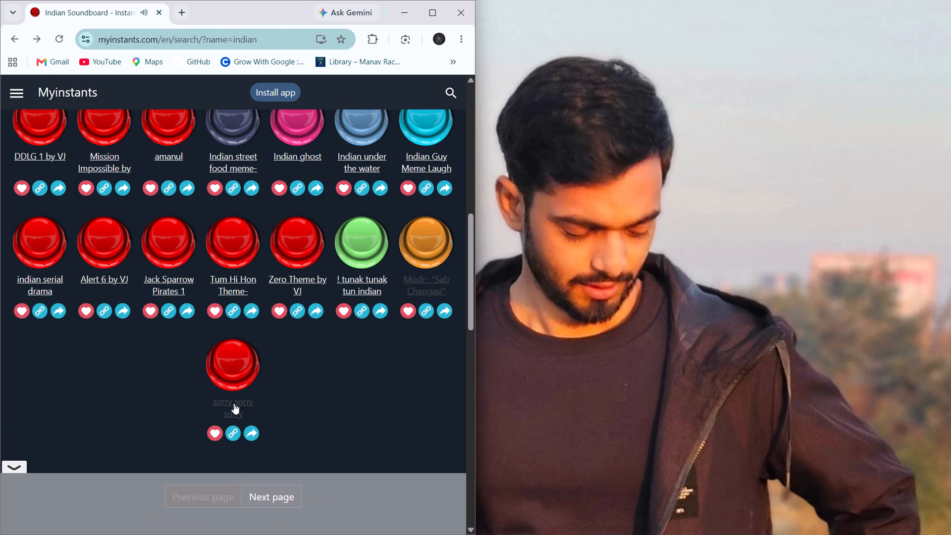
scroll(272, 321, up, 3)
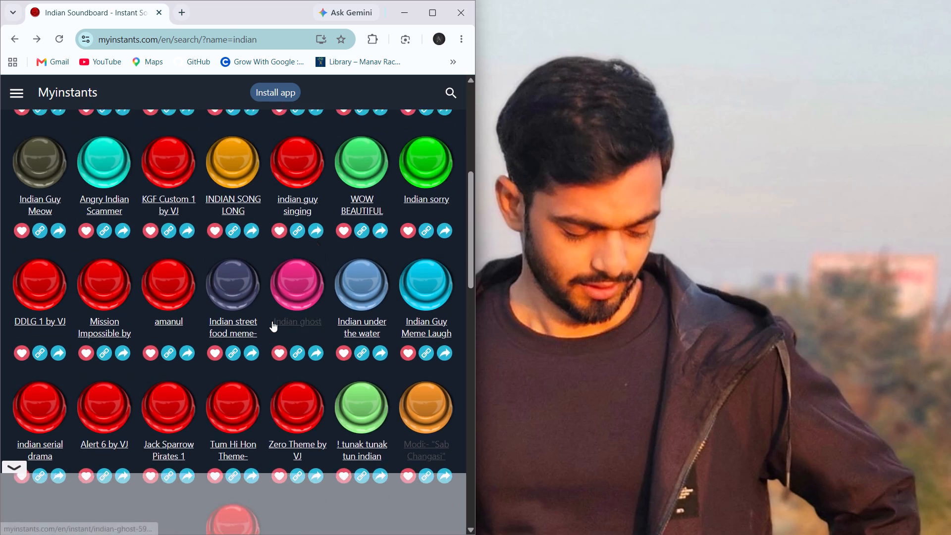
scroll(272, 321, up, 3)
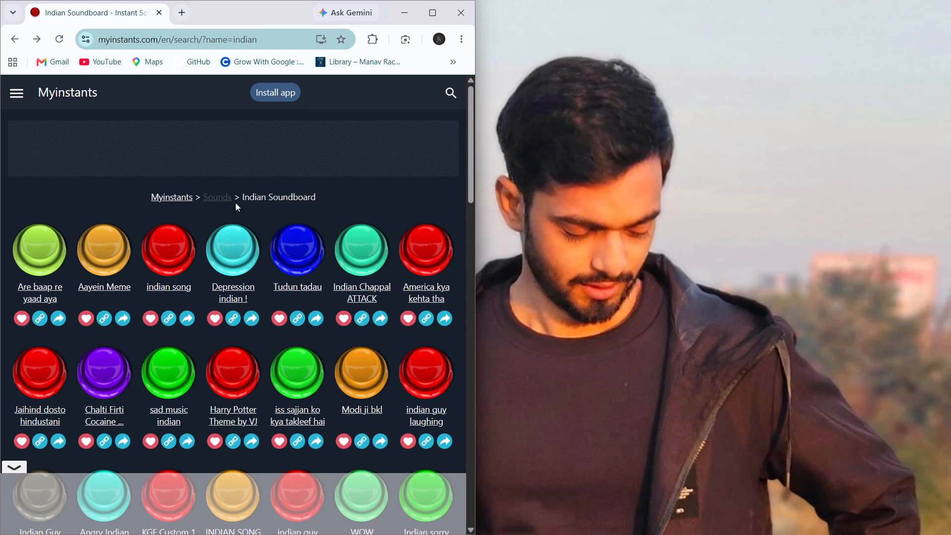
click(211, 196)
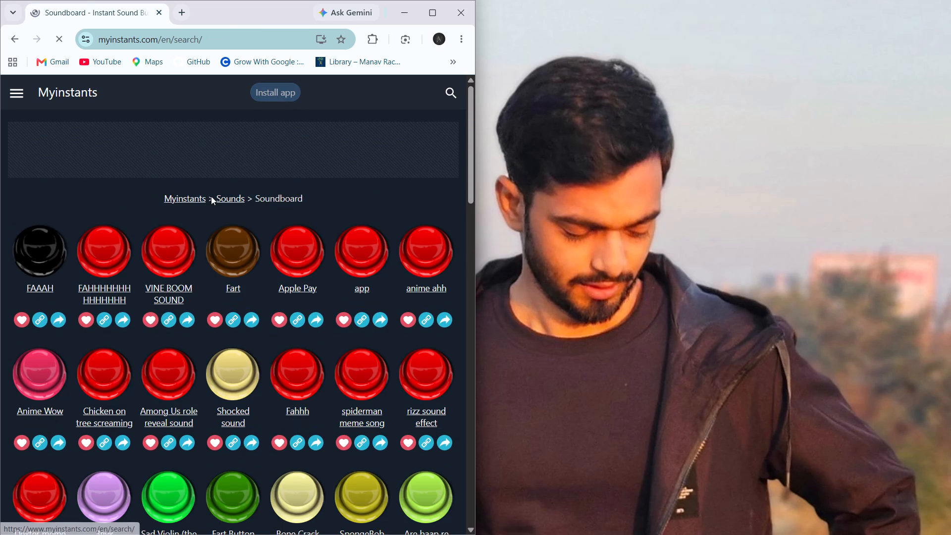
Play the FAAAH, Fart, Apple Pay, app and anime ahh sounds in the first row.
click(50, 241)
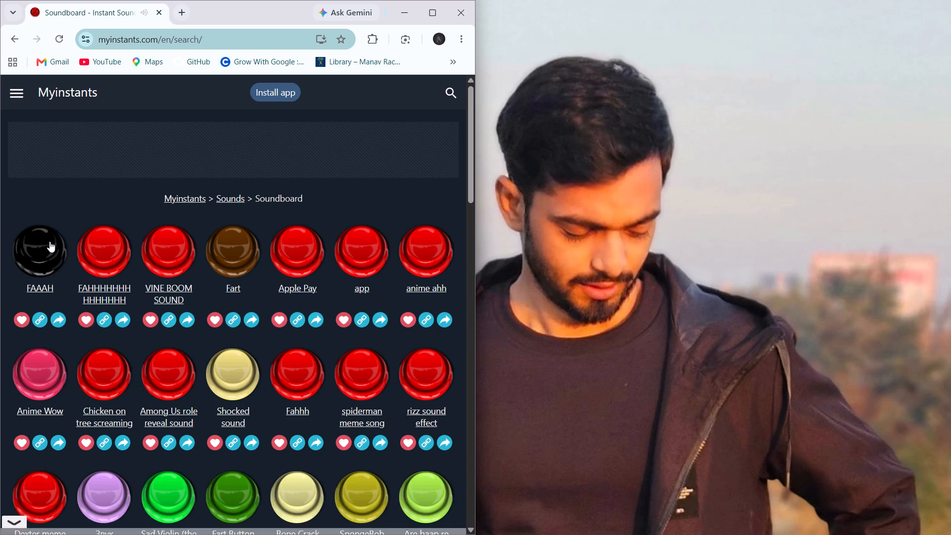
click(241, 261)
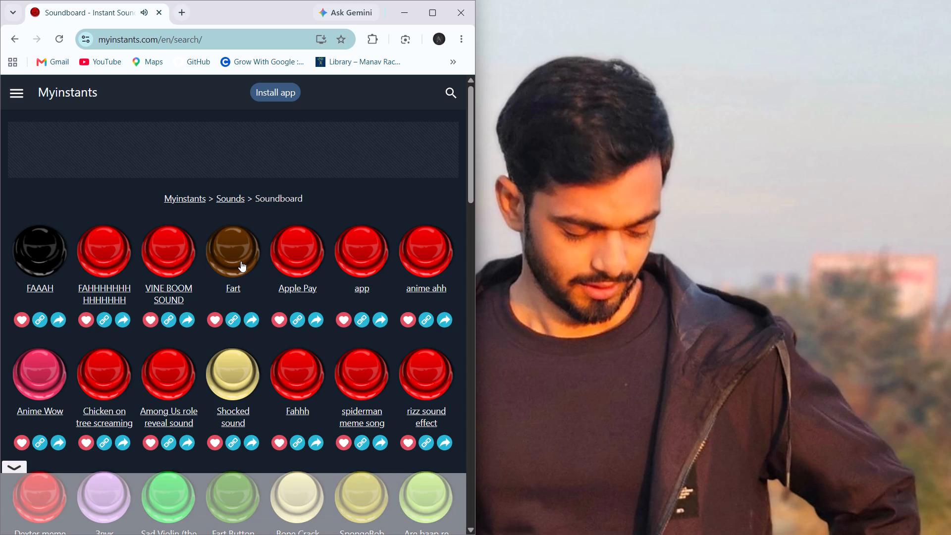
click(288, 260)
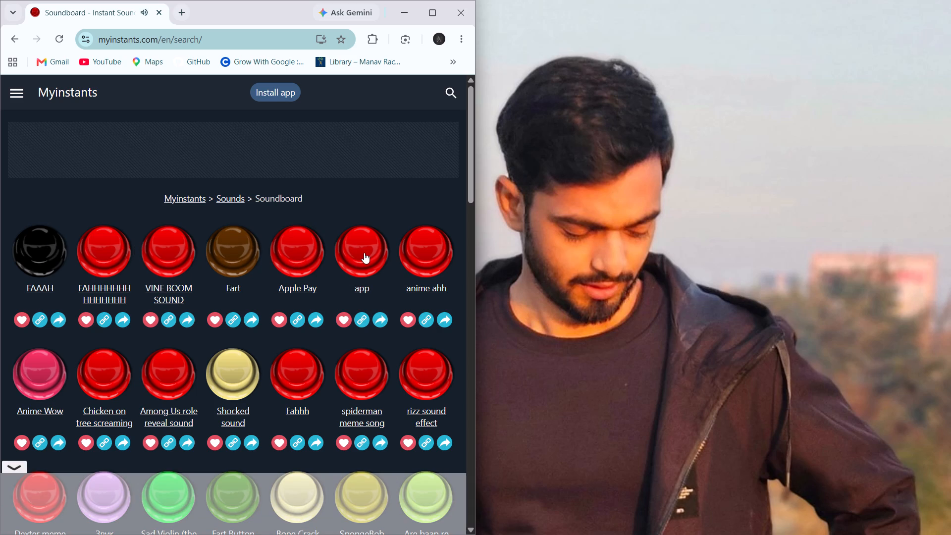
click(364, 253)
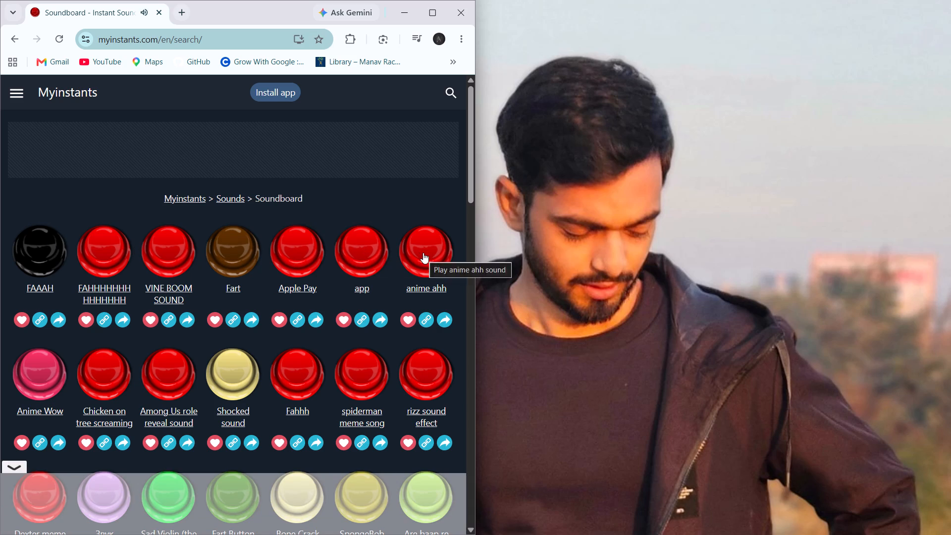
click(423, 253)
Play Anime Wow, Chicken on tree screaming, Among Us role reveal sound, Shocked sound, Fahhh, spiderman meme song and rizz sound effect.
scroll(268, 322, down, 1)
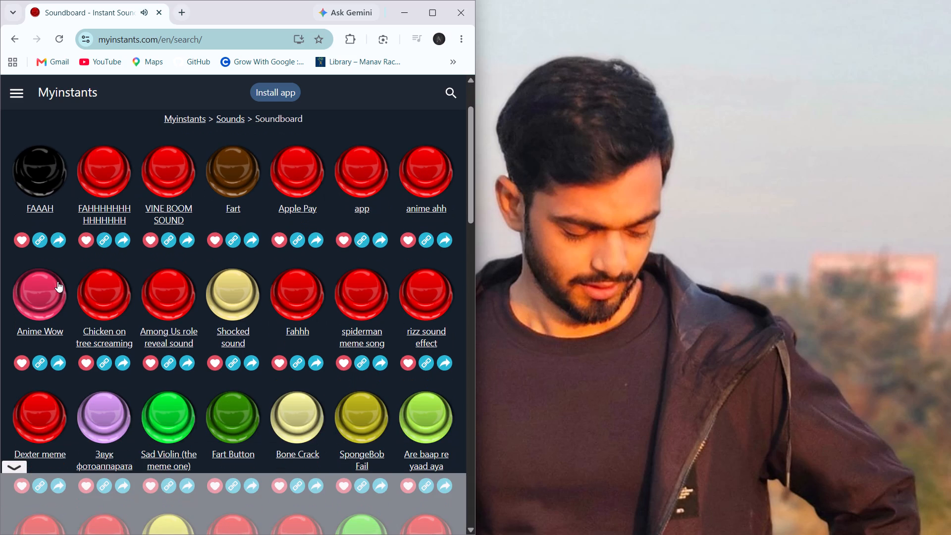
click(57, 281)
click(103, 292)
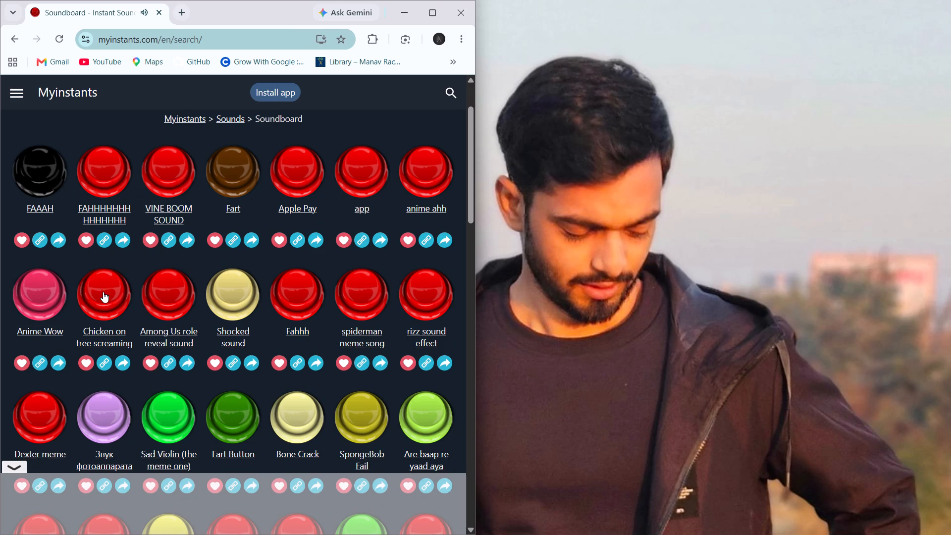
click(168, 315)
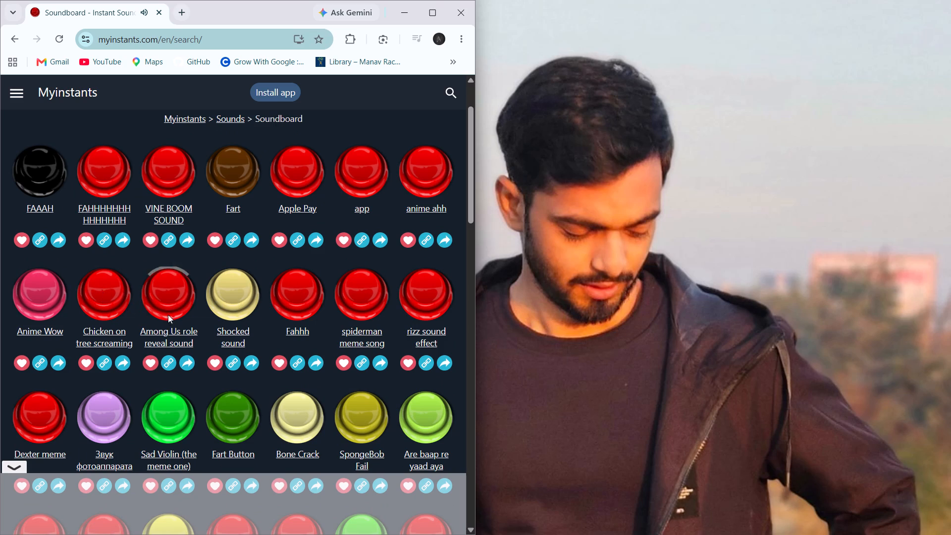
click(224, 304)
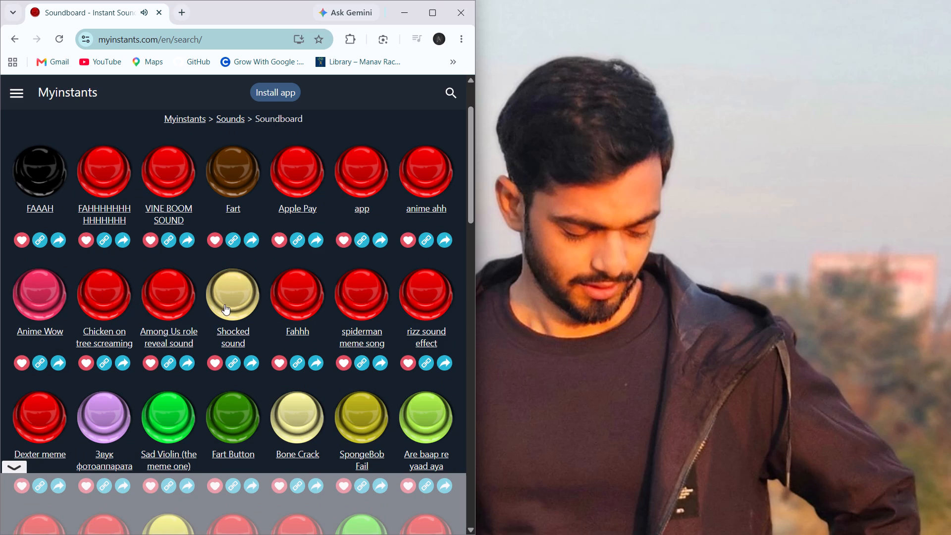
click(296, 308)
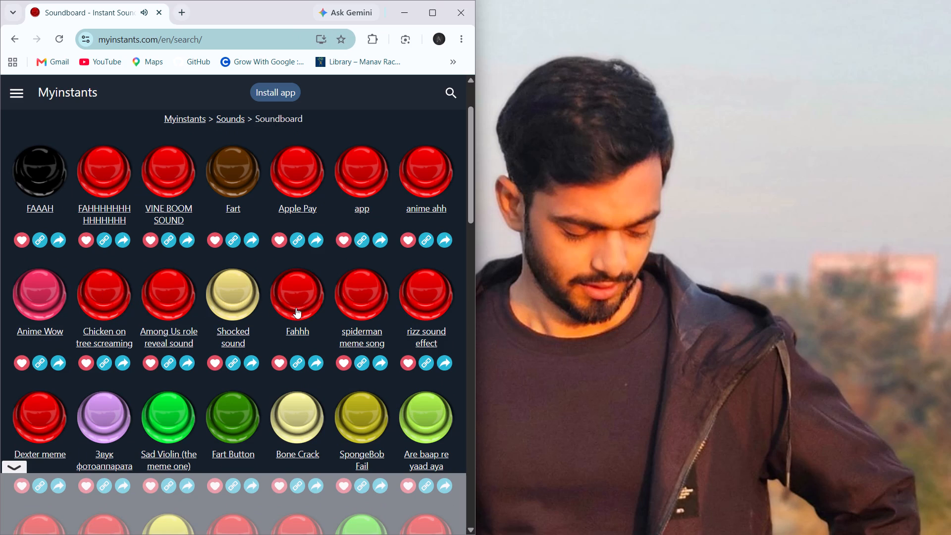
click(362, 297)
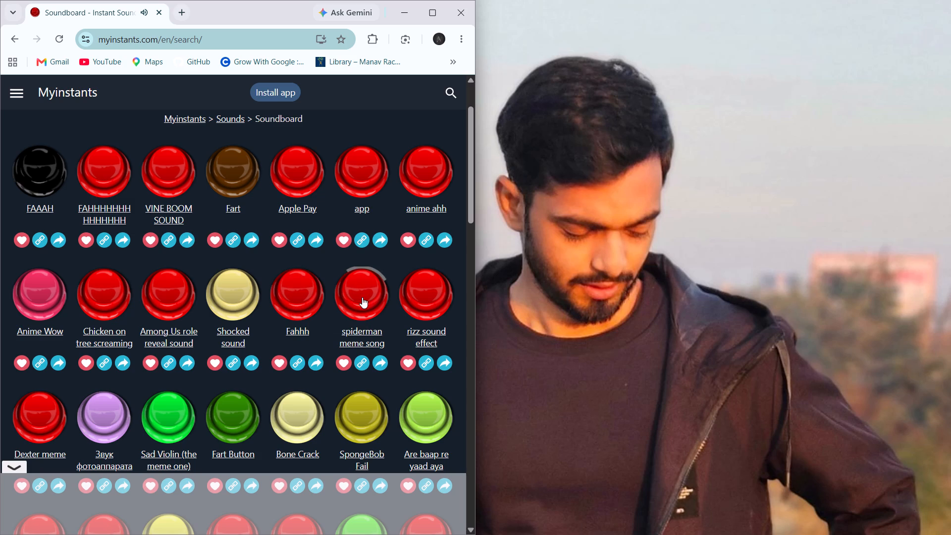
click(422, 295)
Play Dexter meme, Звук фотоаппарата, Sad Violin (the meme one), Fart Button, Bone Crack, SpongeBob Fail and Are baap re yaad aya.
scroll(327, 318, down, 2)
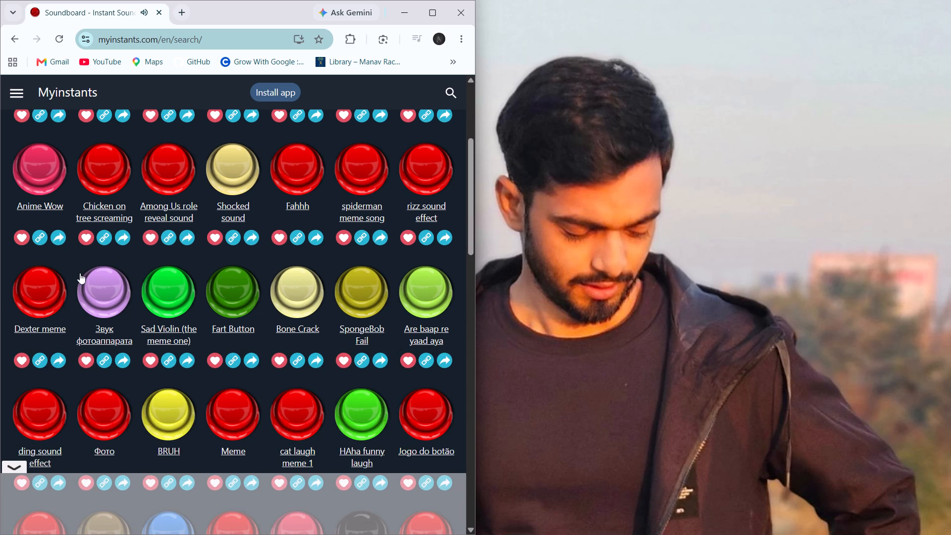
click(43, 293)
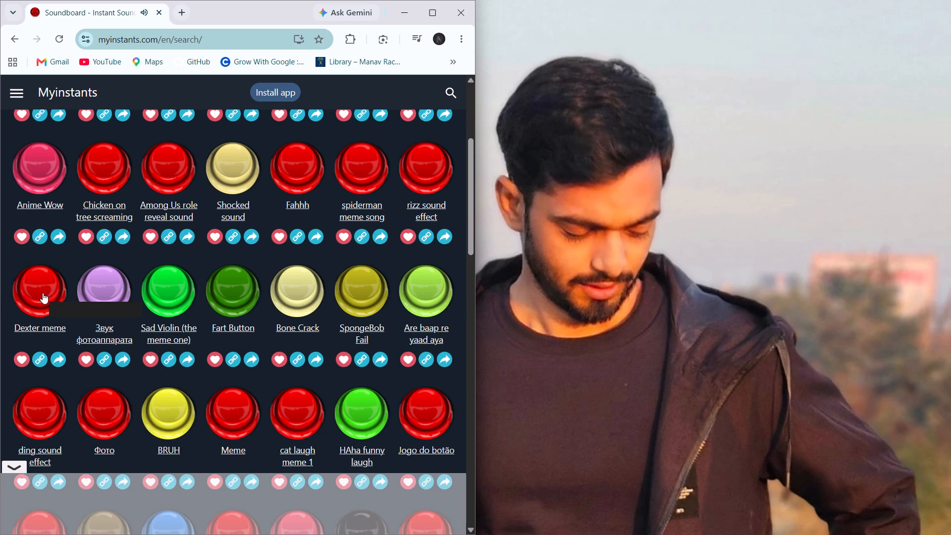
click(93, 300)
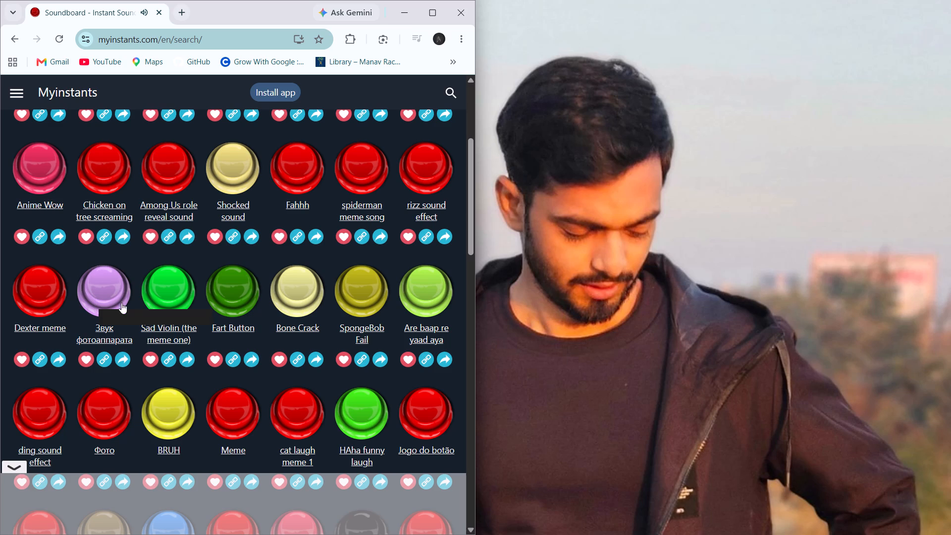
click(156, 305)
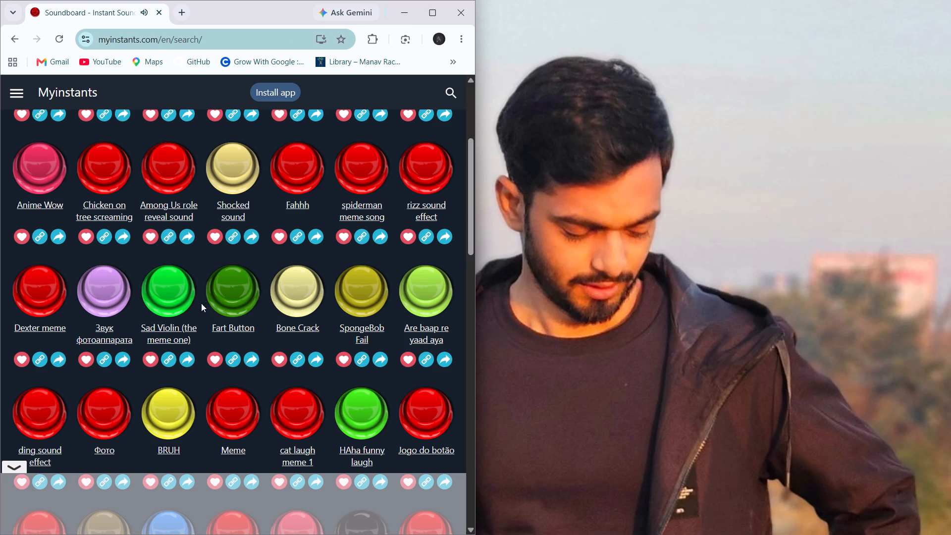
click(232, 306)
click(288, 307)
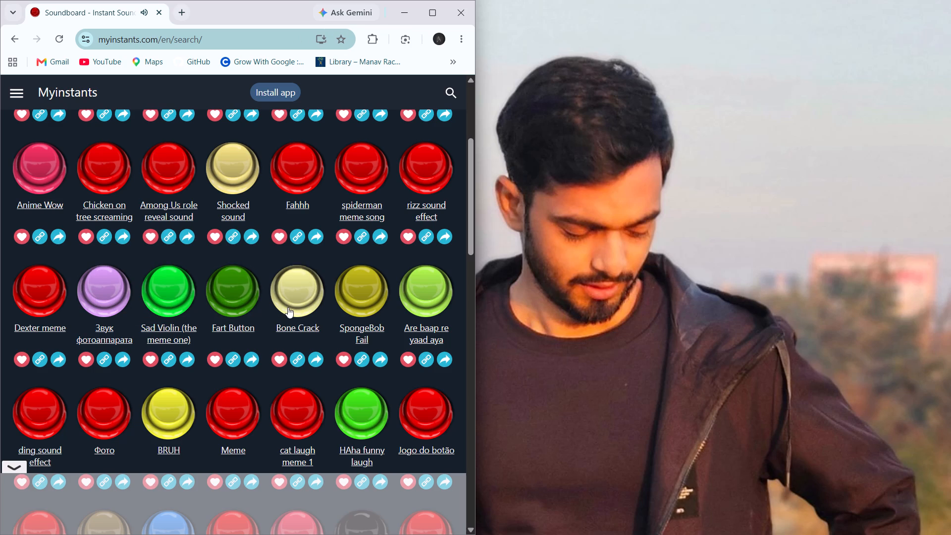
click(361, 302)
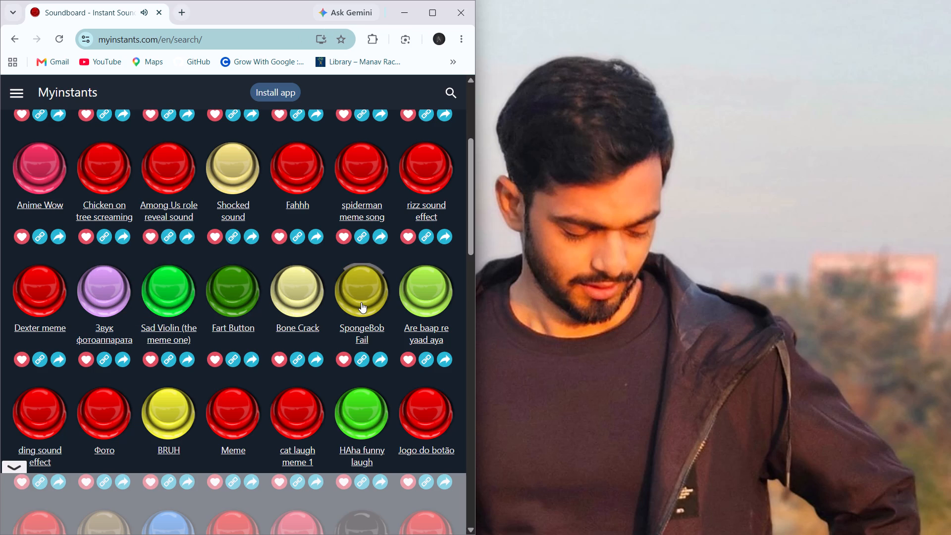
click(428, 307)
Play the ding sound effect, Фото, BRUH and Meme sounds, replaying Meme.
scroll(281, 348, down, 1)
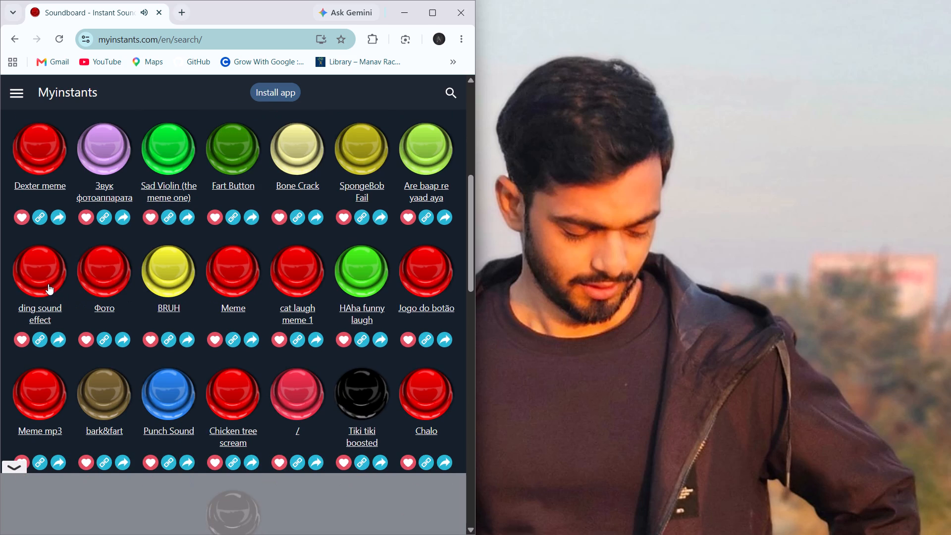
click(48, 284)
click(120, 282)
click(167, 280)
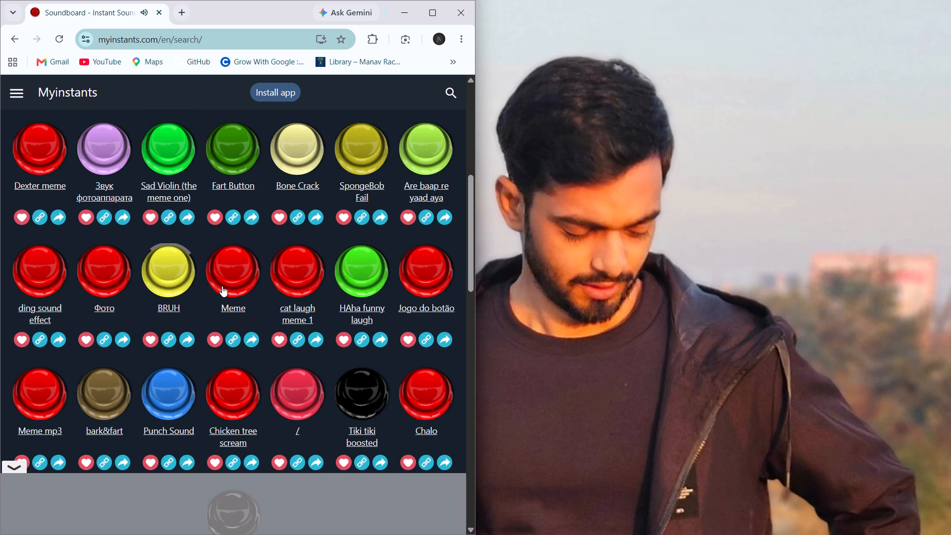
click(222, 286)
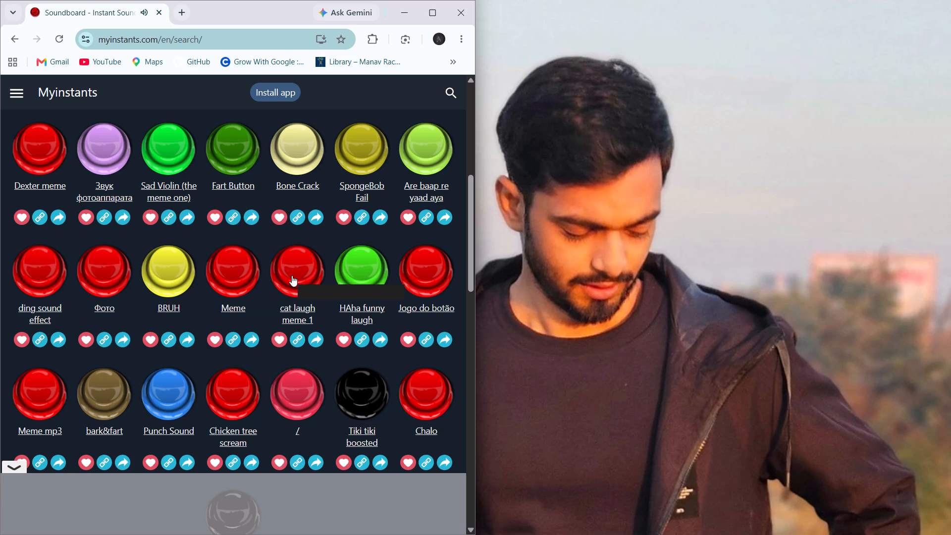
click(255, 264)
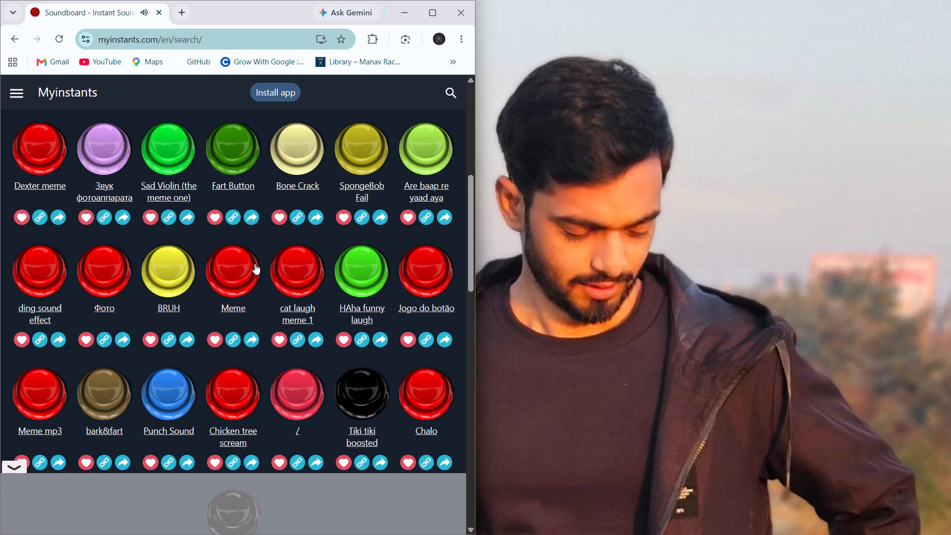
Open the Meme sound's page and download the sound as MP3.
click(237, 313)
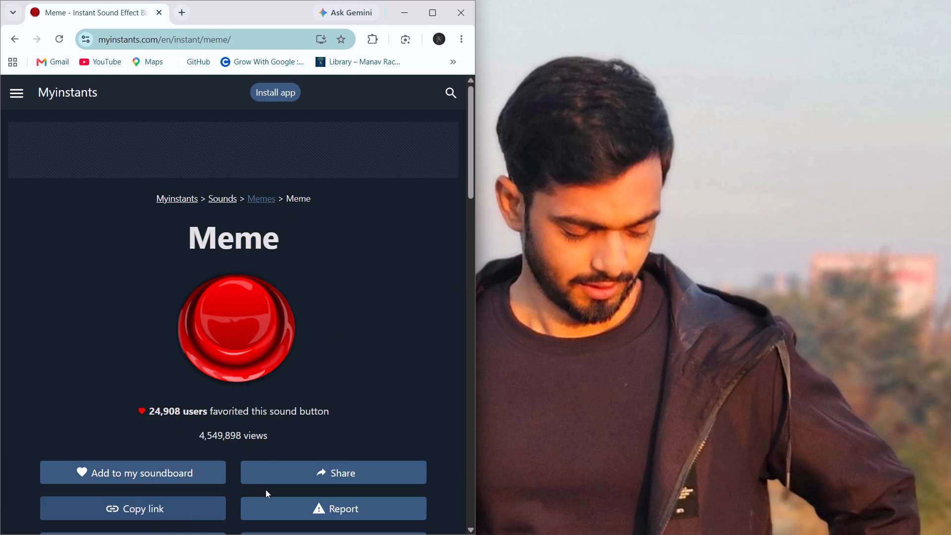
scroll(279, 396, down, 1)
click(165, 483)
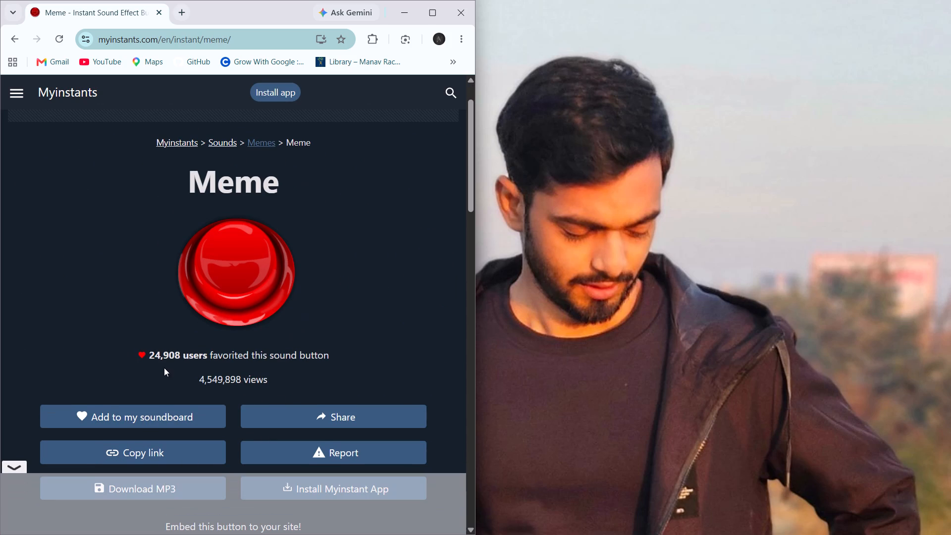
scroll(165, 367, down, 1)
click(147, 353)
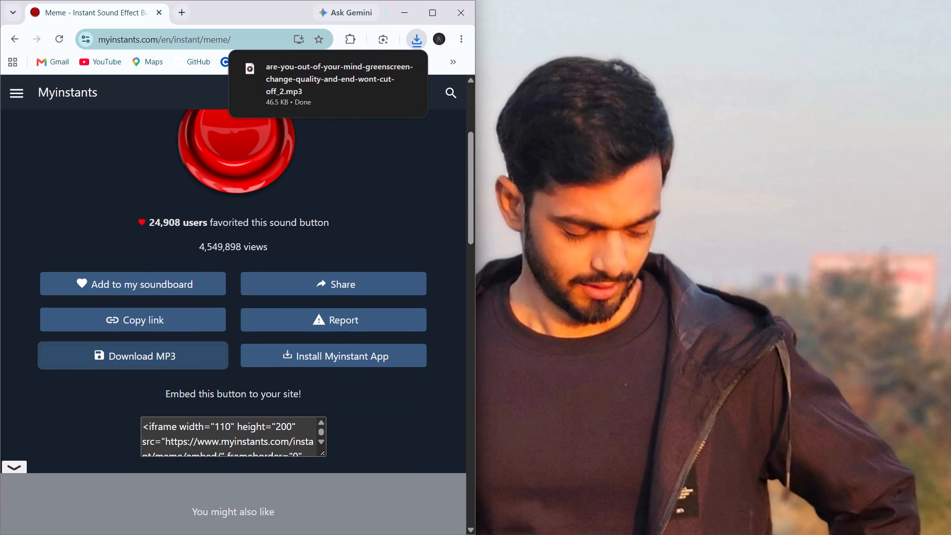
Return to the Sounds listing and play Punch Sound.
click(14, 43)
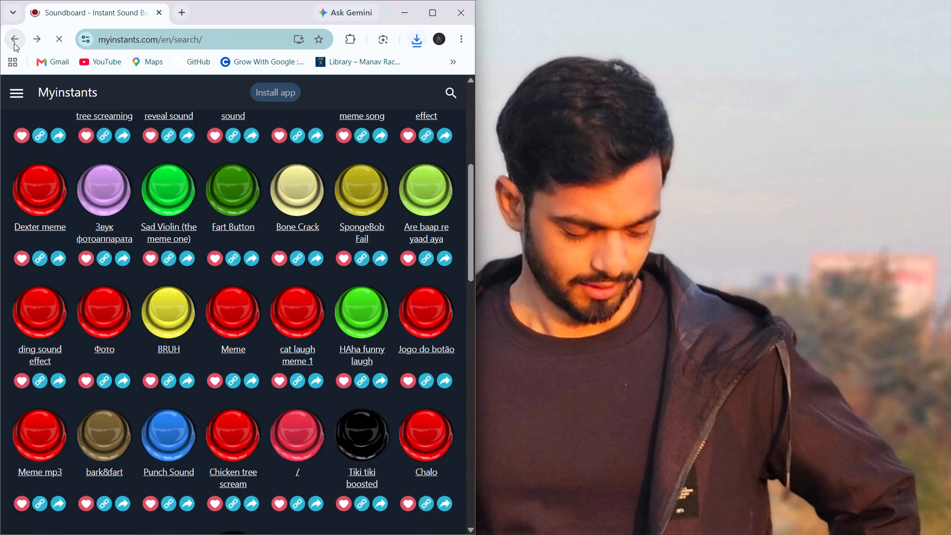
scroll(226, 389, down, 1)
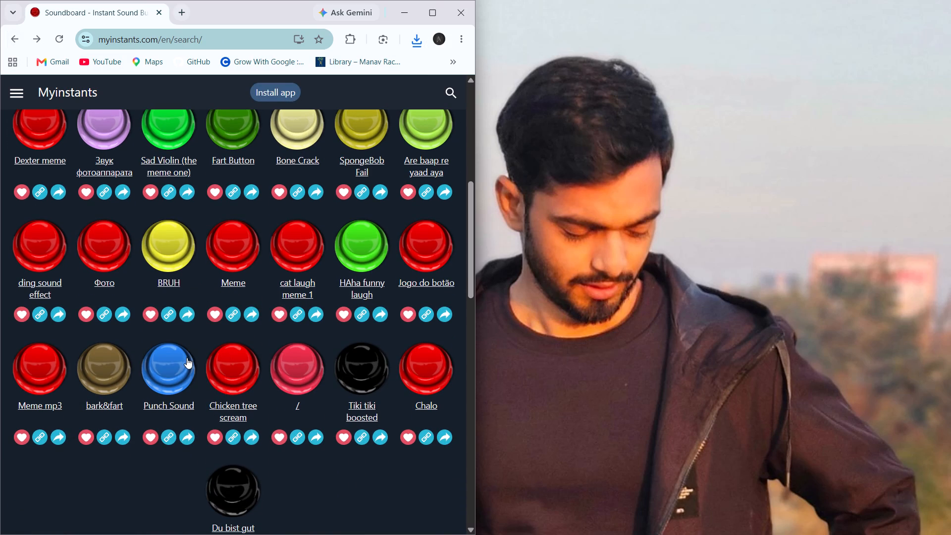
click(186, 360)
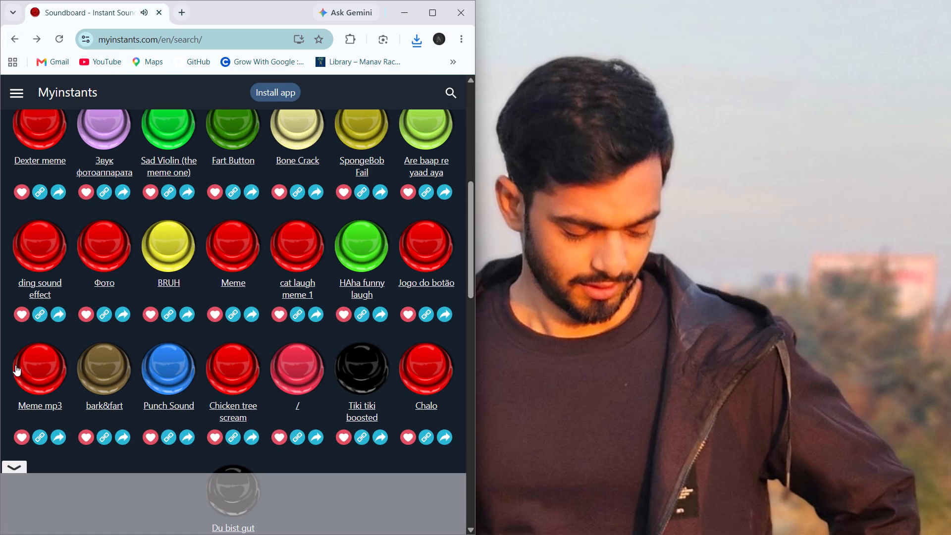
Play Meme mp3, Tiki tiki boosted, Chalo and Du bist gut genug, replaying Du bist gut genug.
click(43, 367)
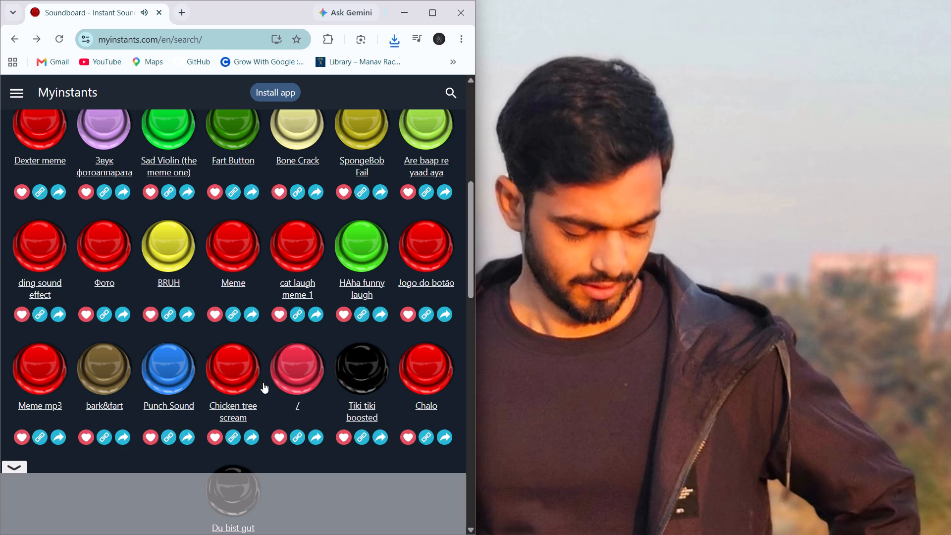
click(356, 375)
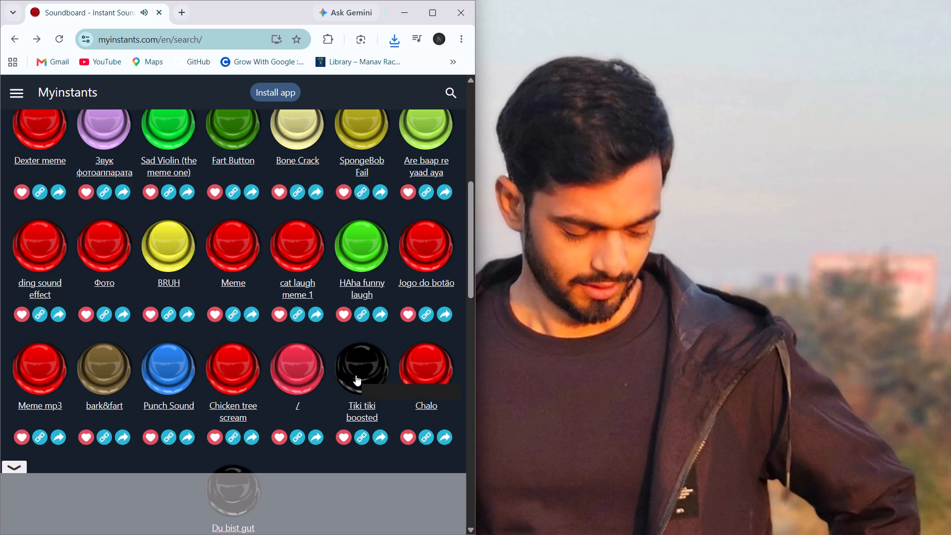
click(423, 378)
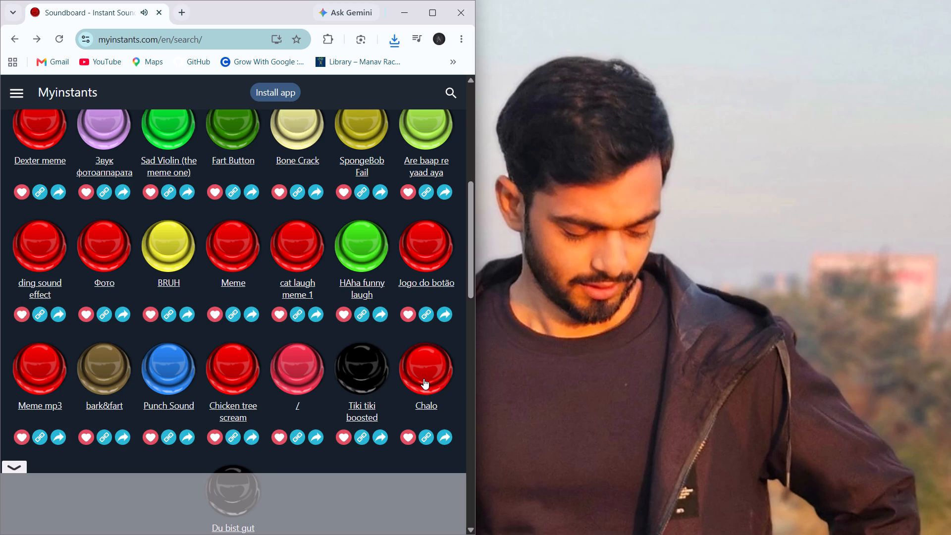
scroll(363, 360, down, 1)
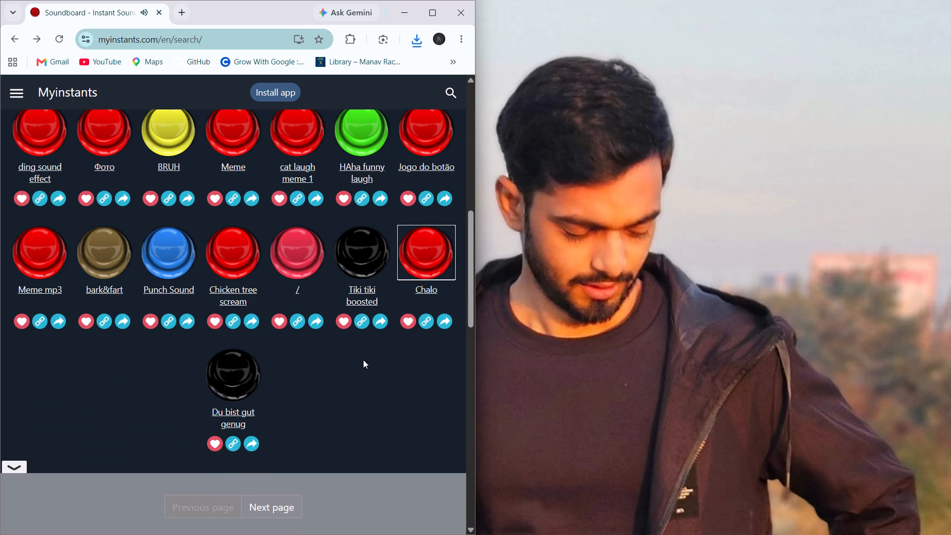
click(242, 369)
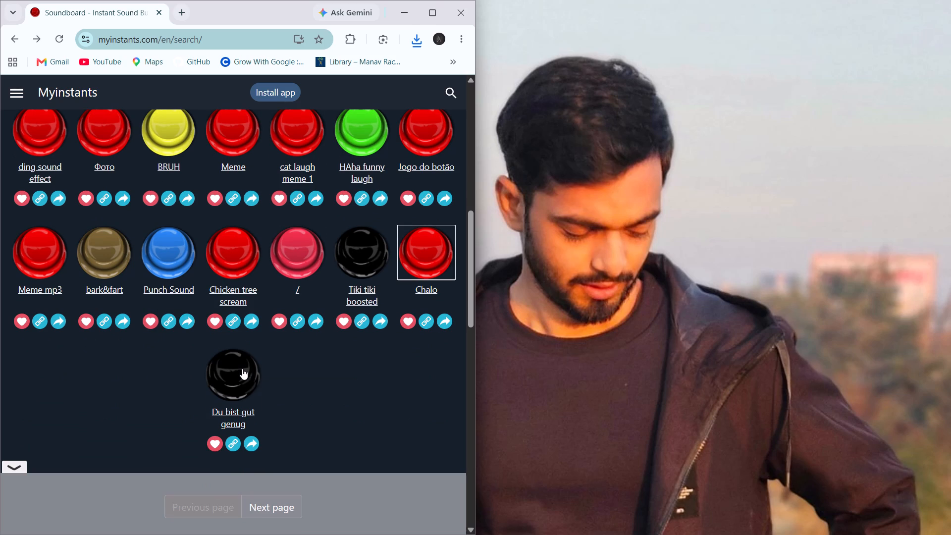
click(242, 369)
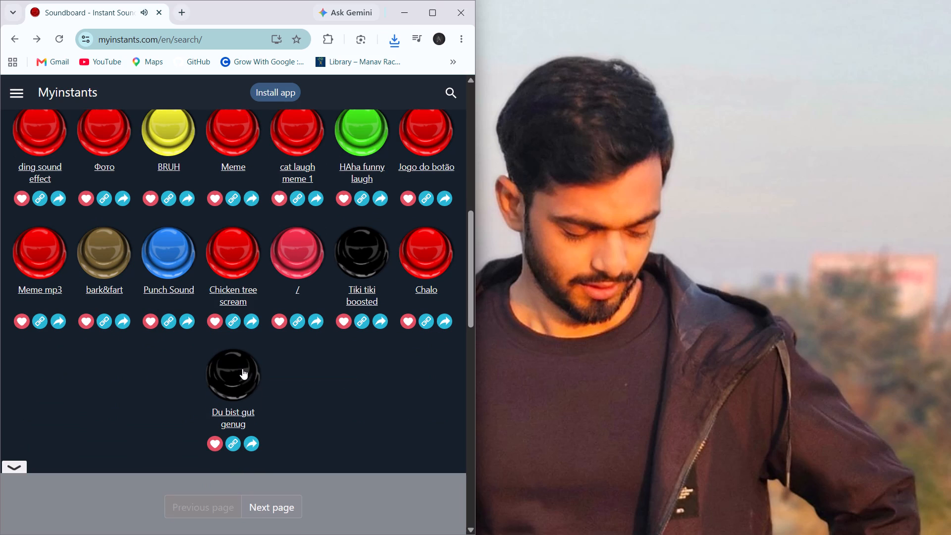
key(space)
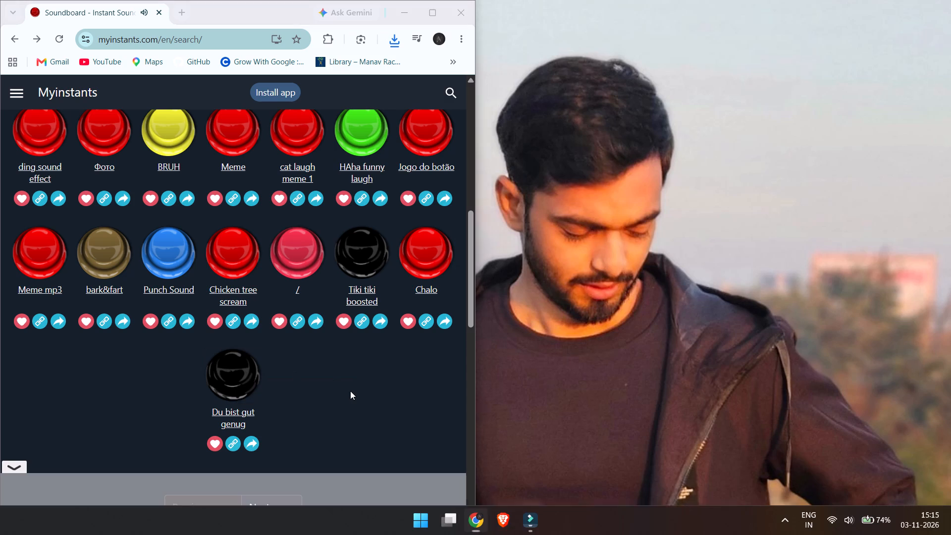
click(145, 426)
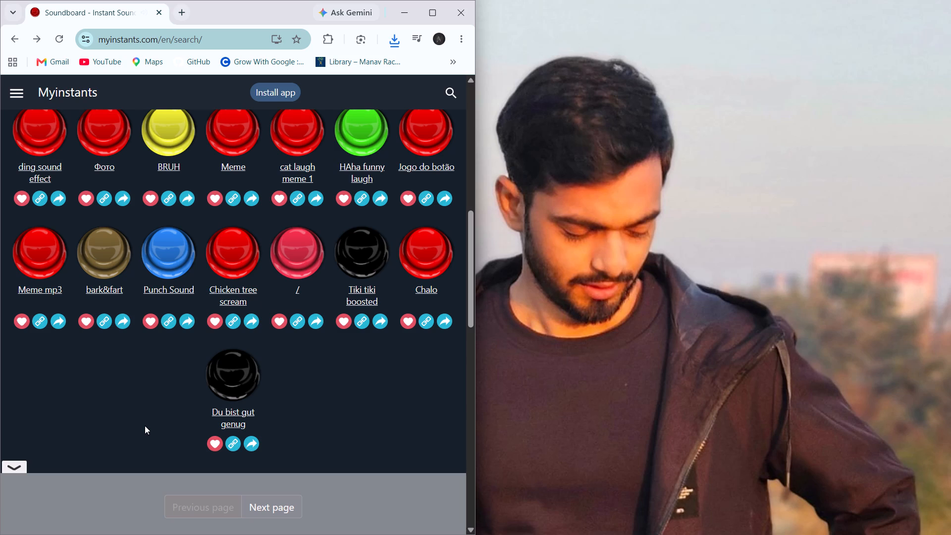
key(space)
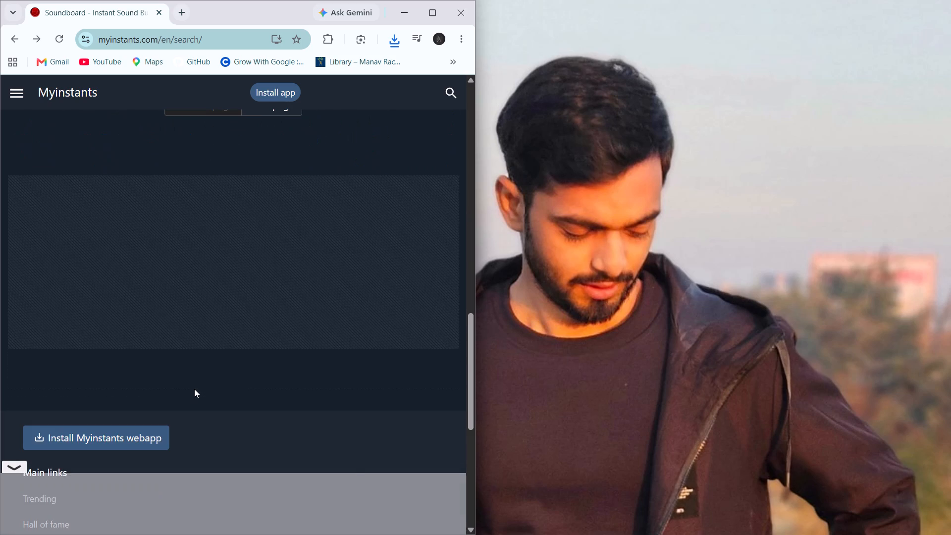
scroll(194, 389, up, 6)
click(228, 447)
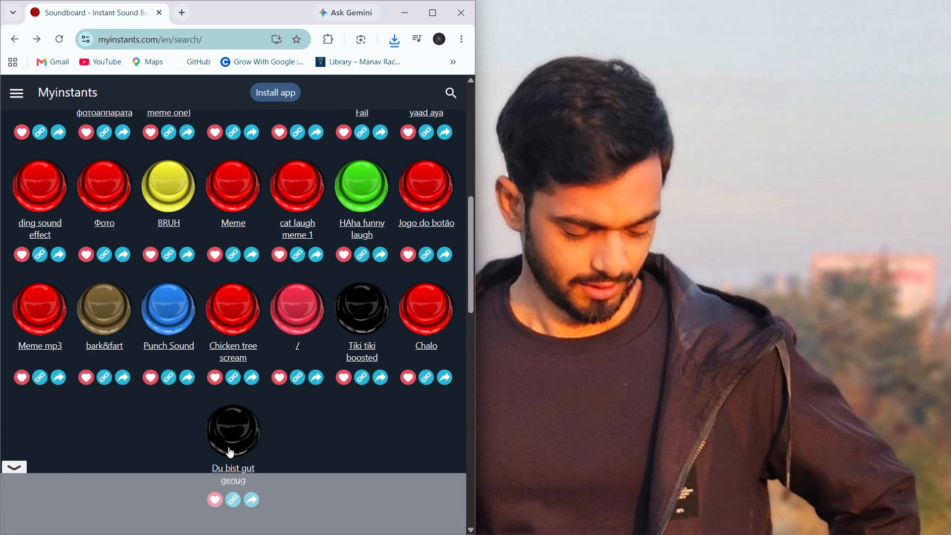
Replay Sad Violin (the meme one) and Dexter meme from the Sounds listing.
scroll(266, 354, up, 1)
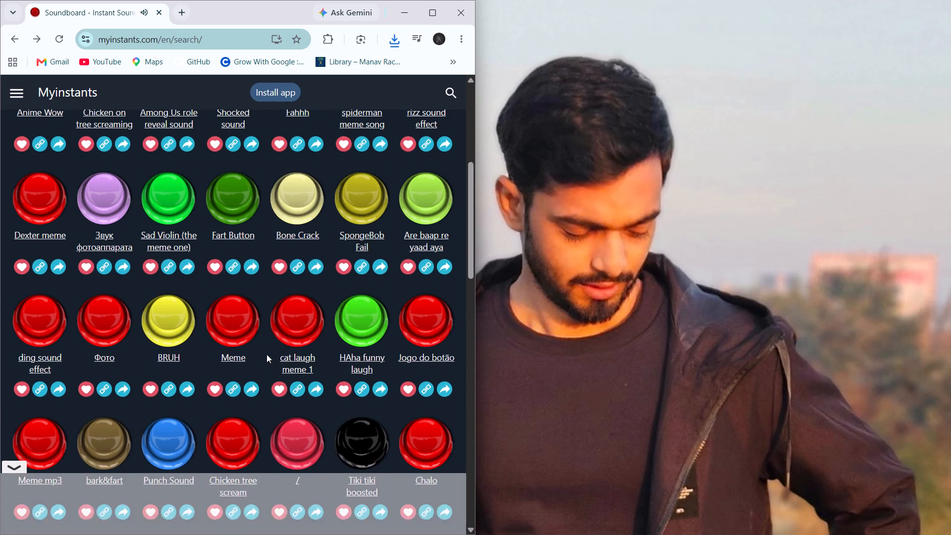
scroll(266, 354, up, 1)
click(179, 221)
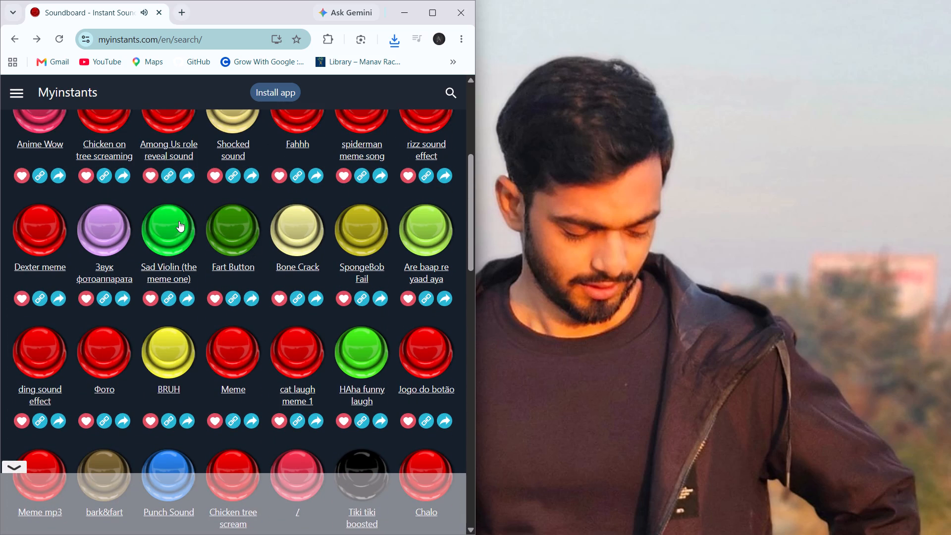
scroll(116, 222, up, 1)
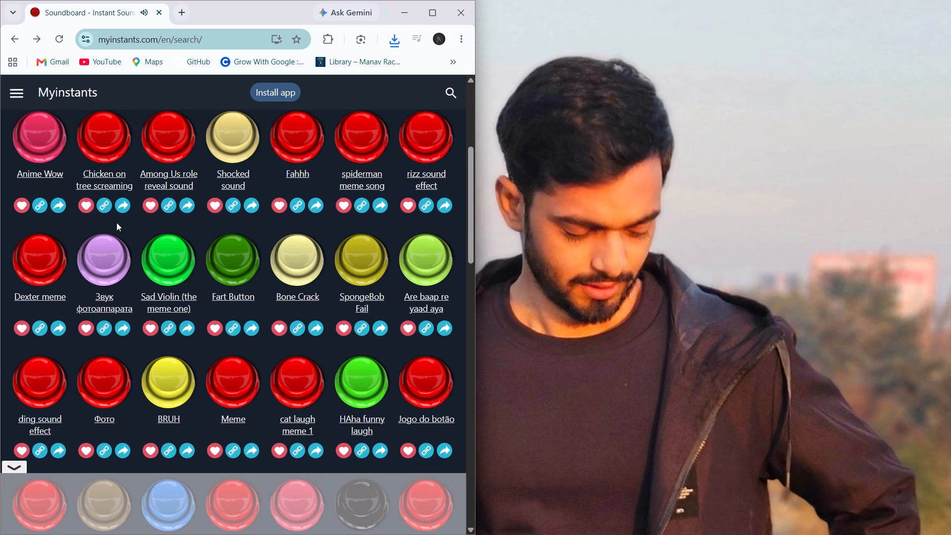
click(34, 264)
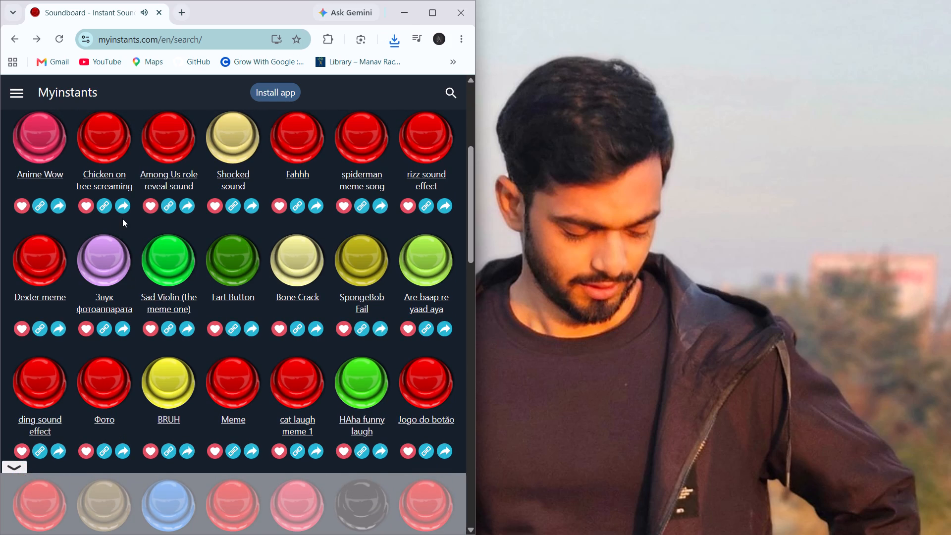
Open the Myinstants home listing of sounds trending in India.
scroll(122, 218, up, 1)
scroll(170, 178, up, 1)
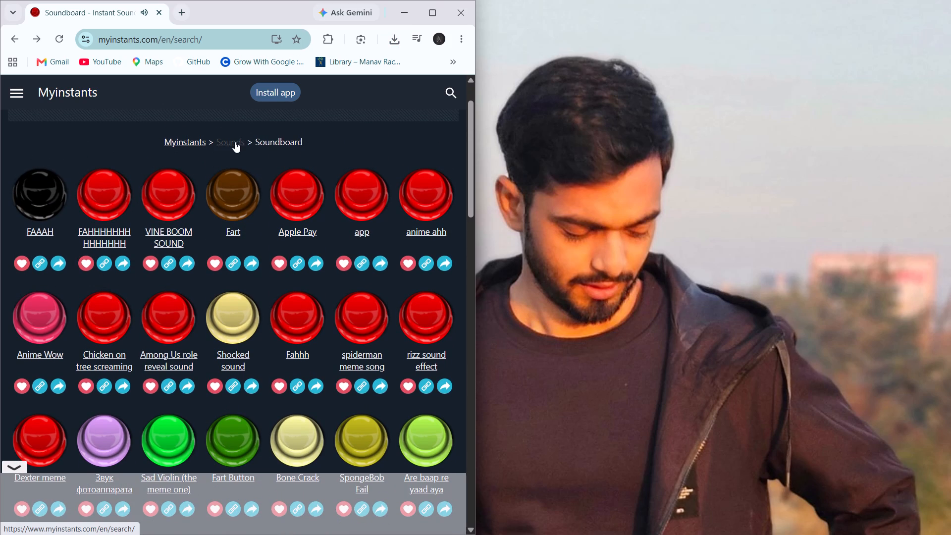
click(235, 142)
scroll(221, 317, down, 1)
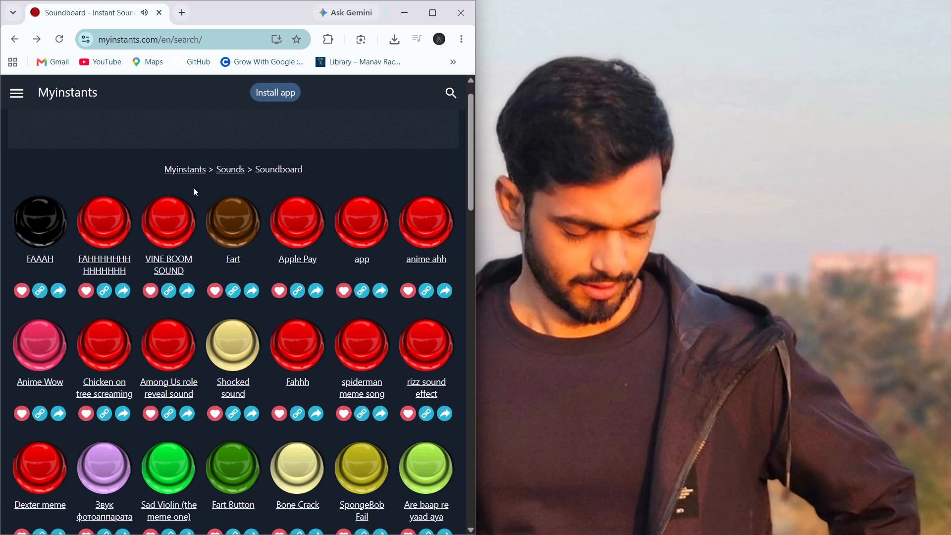
click(190, 173)
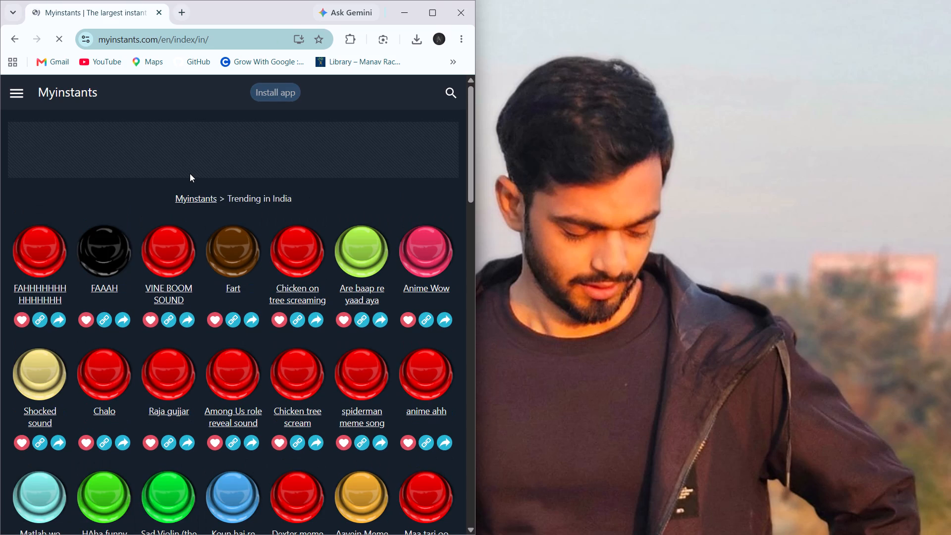
Play baby laughing meme, SpongeBob Fail, Depression indian !, Bone Crack, GopGopGop and Ruko jara.
scroll(172, 374, down, 5)
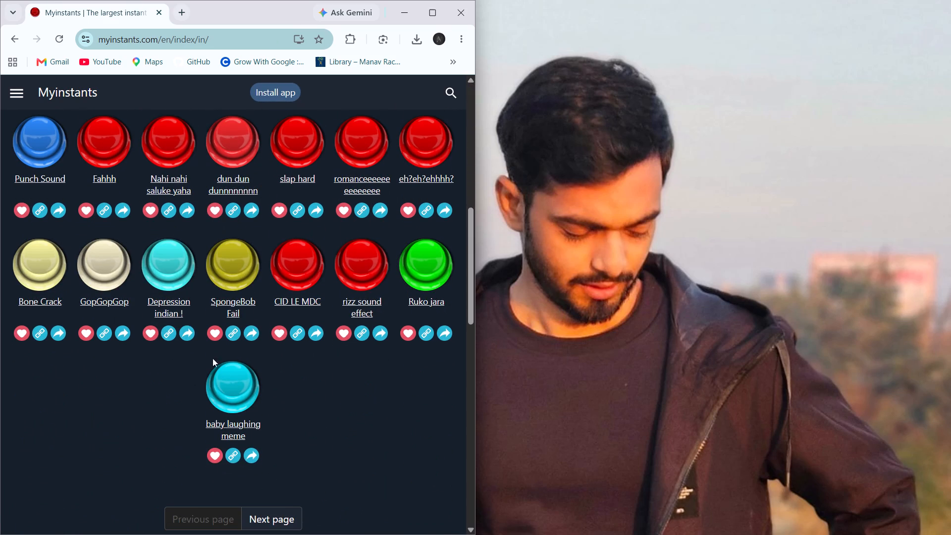
scroll(260, 376, down, 1)
click(225, 364)
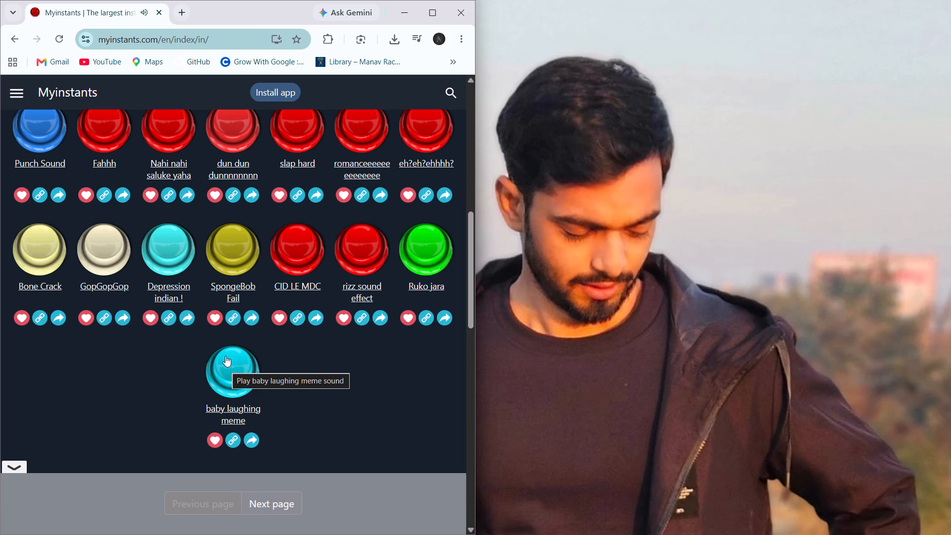
click(221, 249)
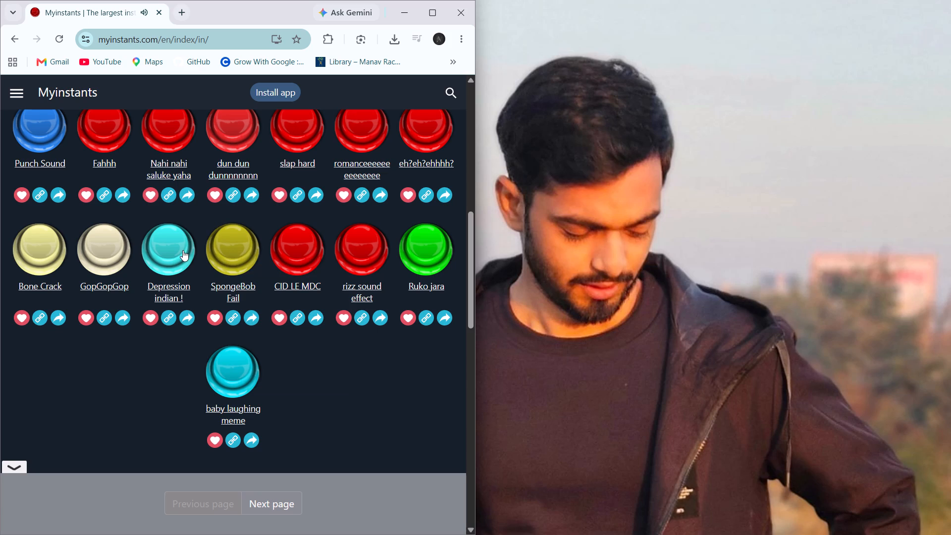
click(183, 250)
scroll(183, 250, up, 1)
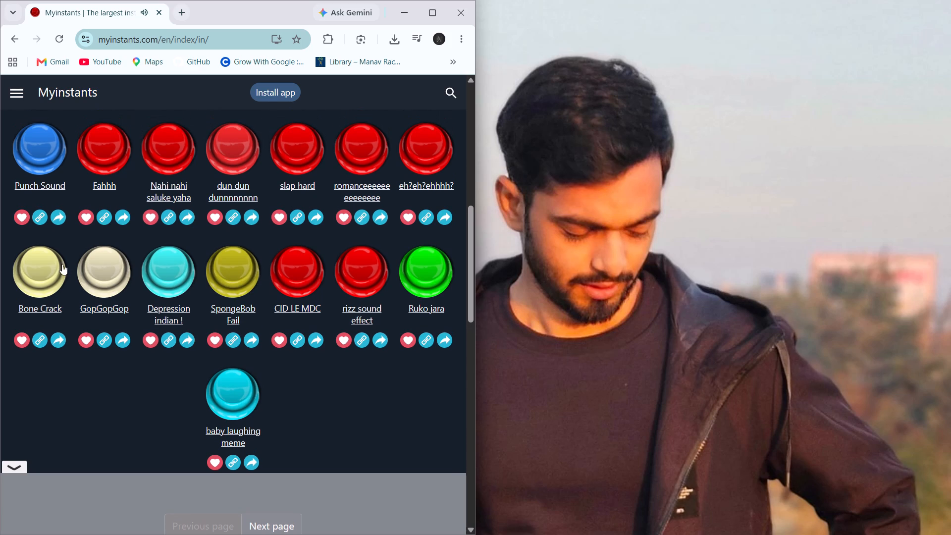
click(57, 264)
click(104, 267)
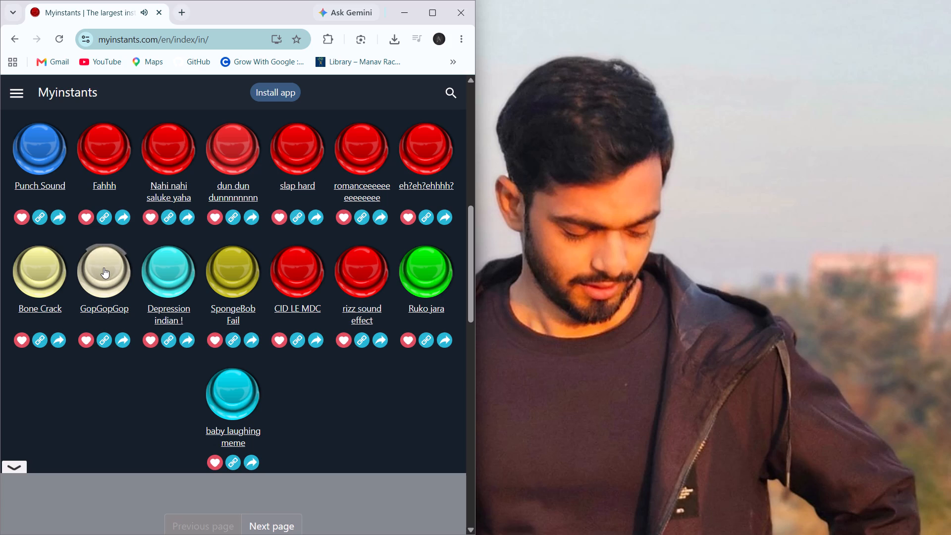
click(412, 271)
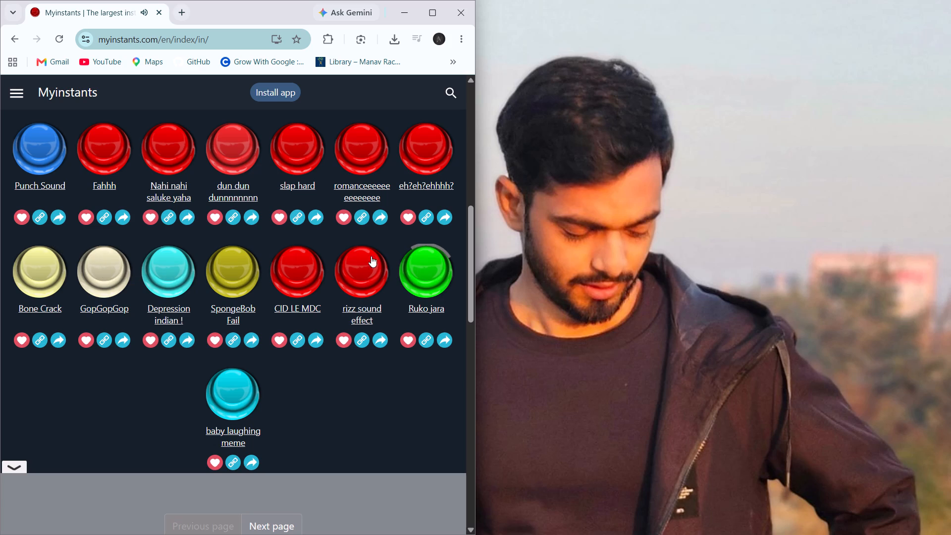
Open the Ruko jara sound's page and download the sound as MP3.
scroll(370, 258, up, 1)
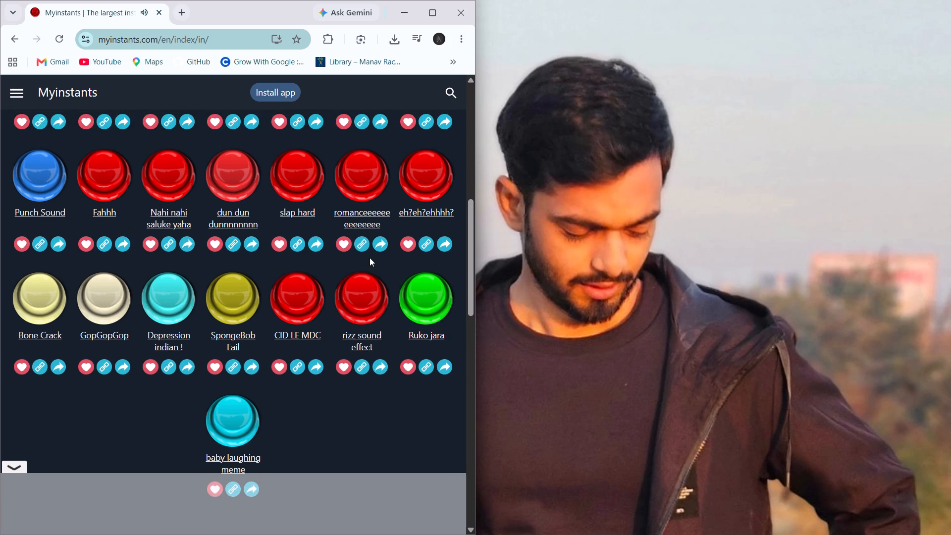
click(438, 334)
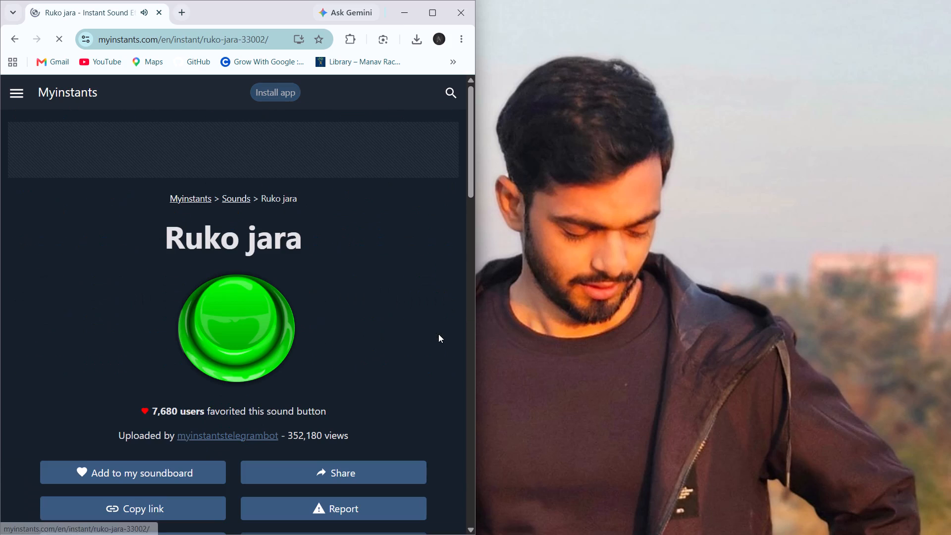
scroll(194, 409, down, 1)
click(156, 424)
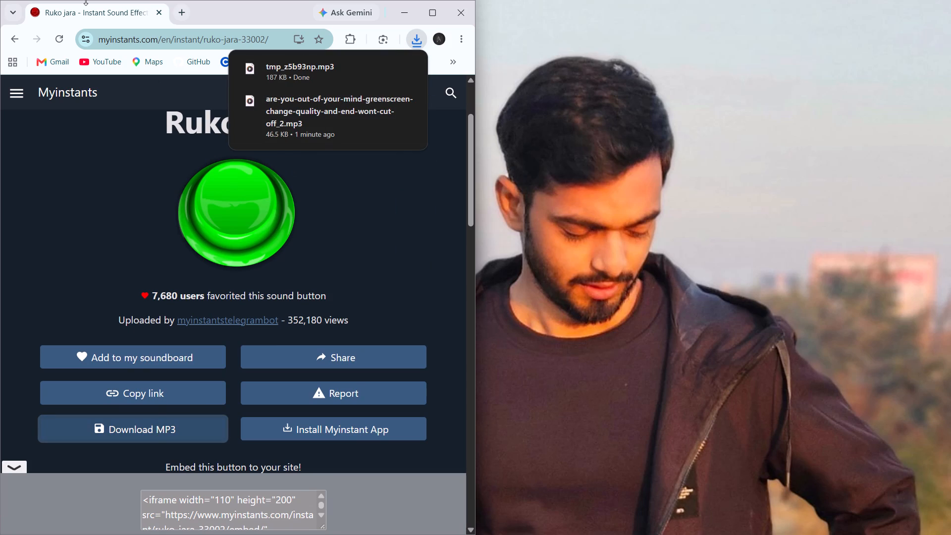
Return to the Trending in India listing and play Nahi nahi saluke yaha and Matlab wo alag hi level ka.
click(13, 41)
scroll(213, 211, up, 2)
click(173, 261)
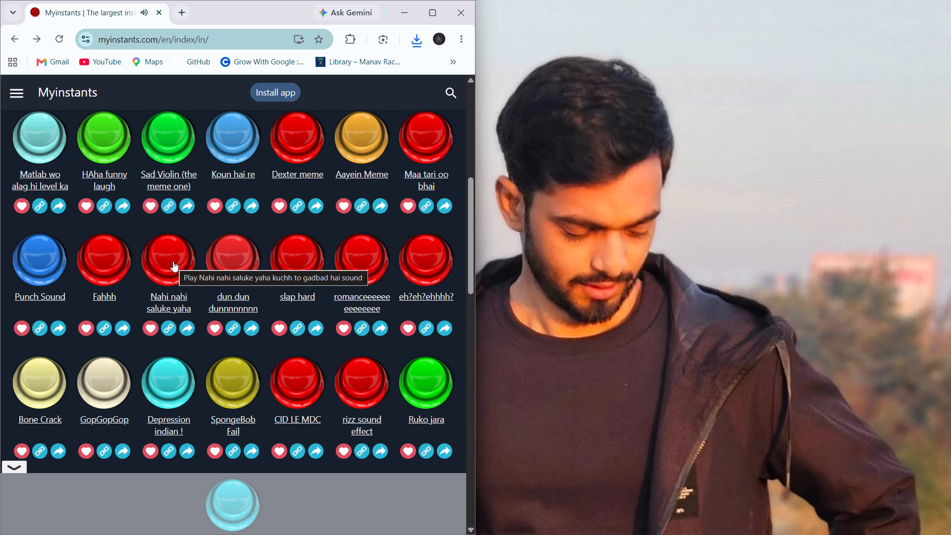
scroll(118, 176, up, 1)
click(34, 182)
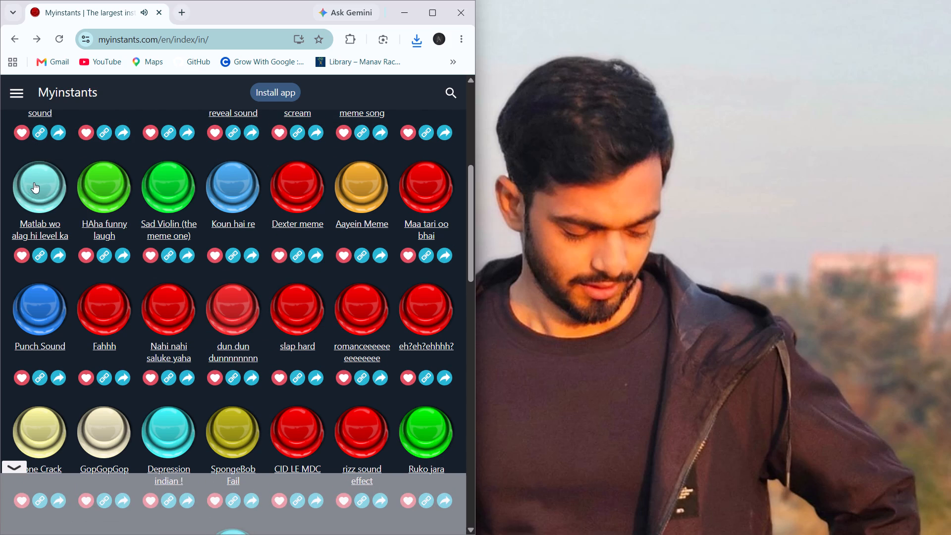
Play Shocked sound, Chalo, Raja gujjar and Chicken tree scream from the trending listing.
scroll(62, 186, up, 1)
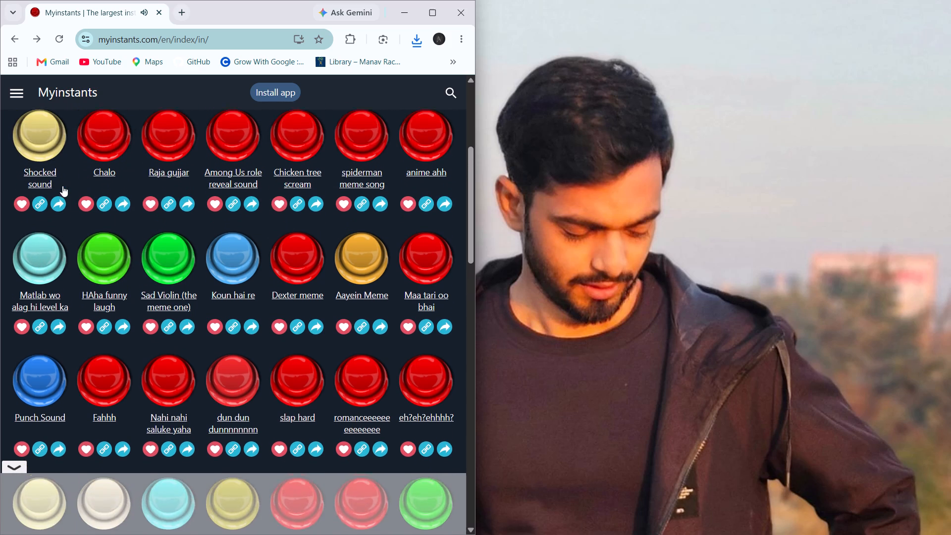
scroll(62, 186, up, 1)
click(44, 198)
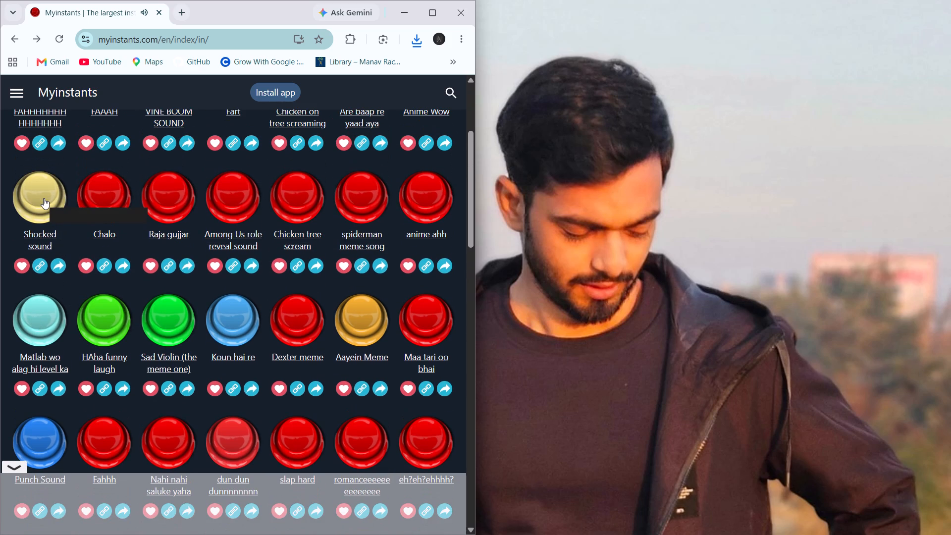
click(127, 203)
click(158, 208)
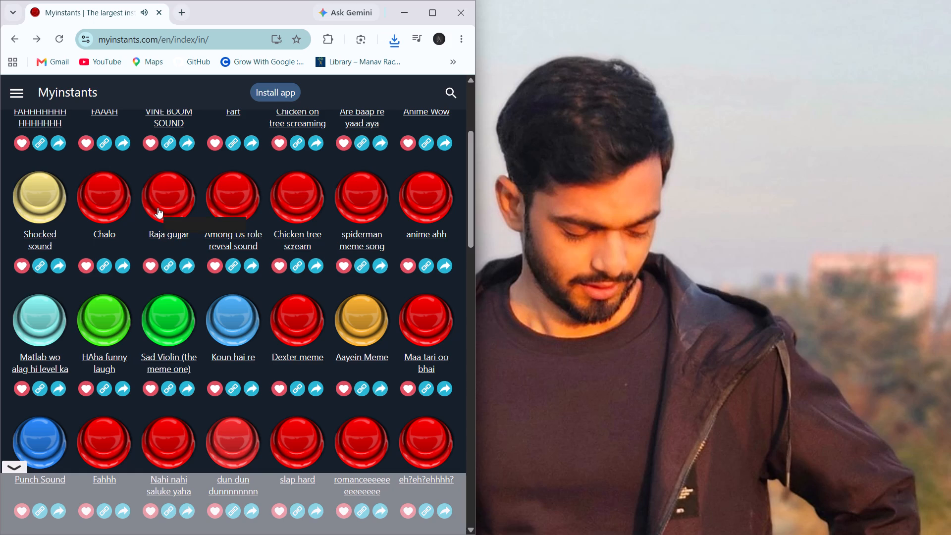
click(290, 206)
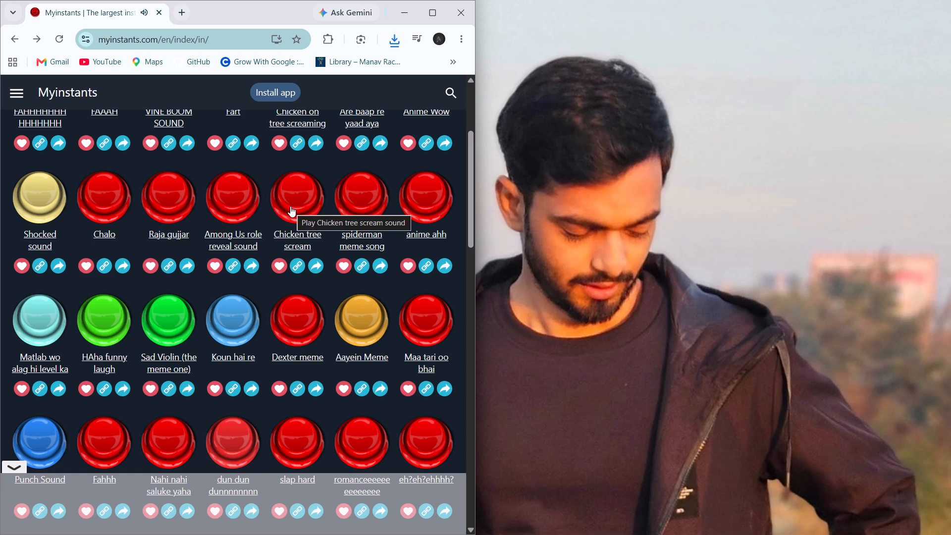
Switch the system sound output to Speakers (2- Realtek(R) Audio) and replay Chicken tree scream.
key(ctrl+super+v)
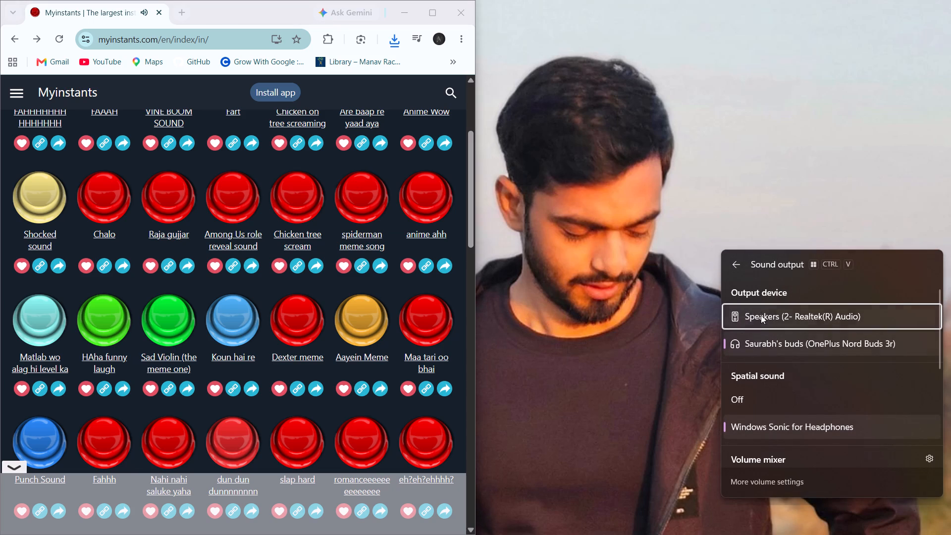
click(761, 313)
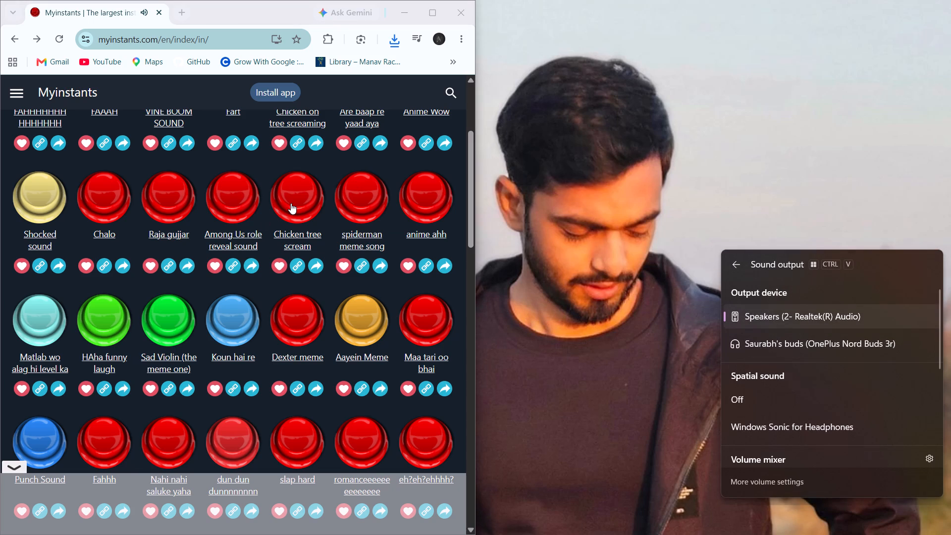
click(291, 203)
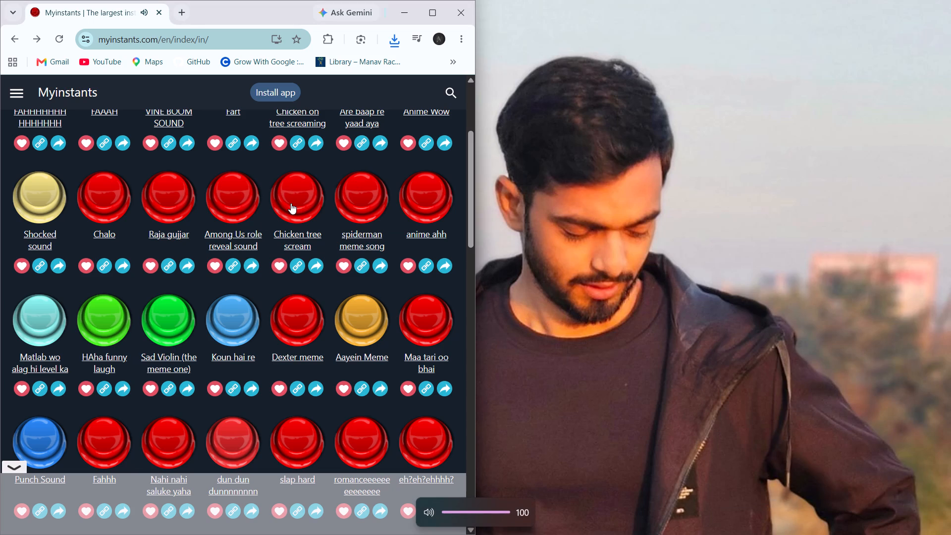
Play spiderman meme song, anime ahh, HAha funny laugh, Koun hai re and Dexter meme from the trending listing.
click(375, 194)
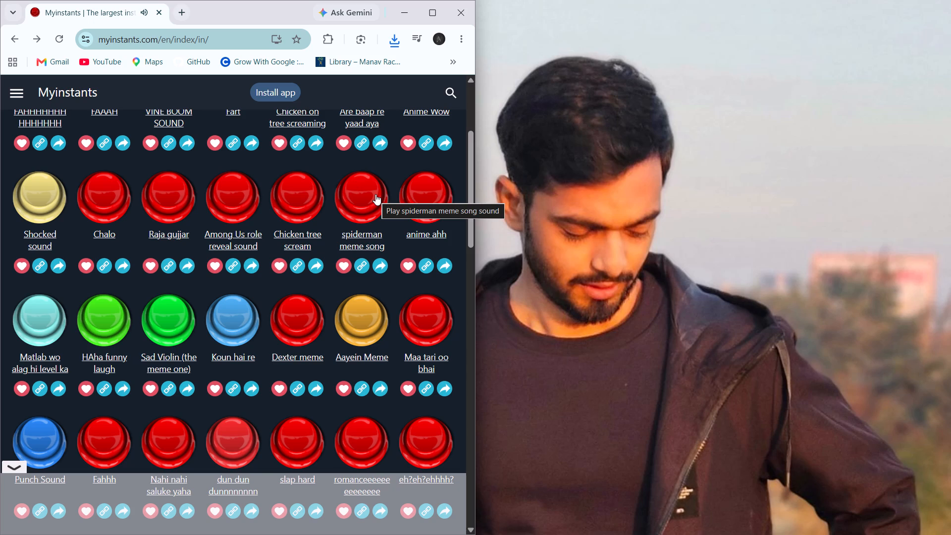
click(424, 211)
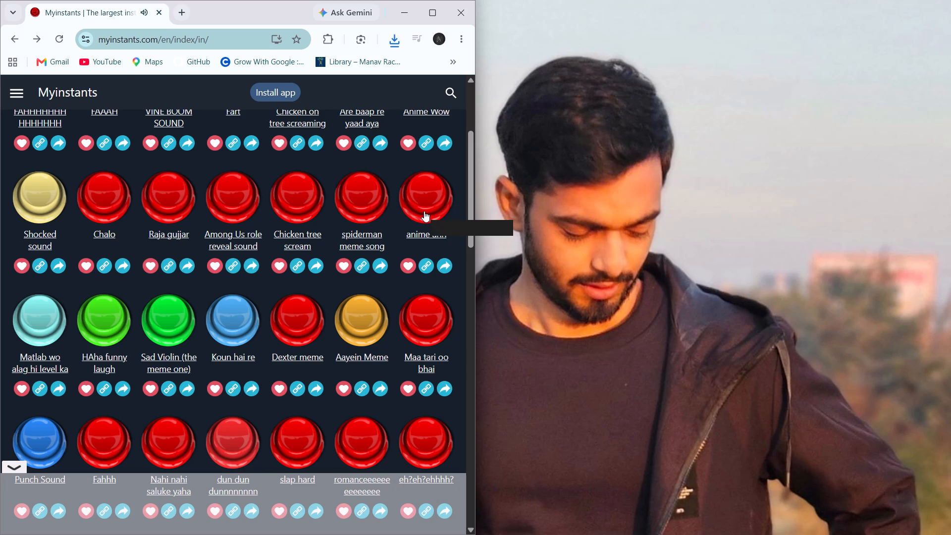
click(424, 211)
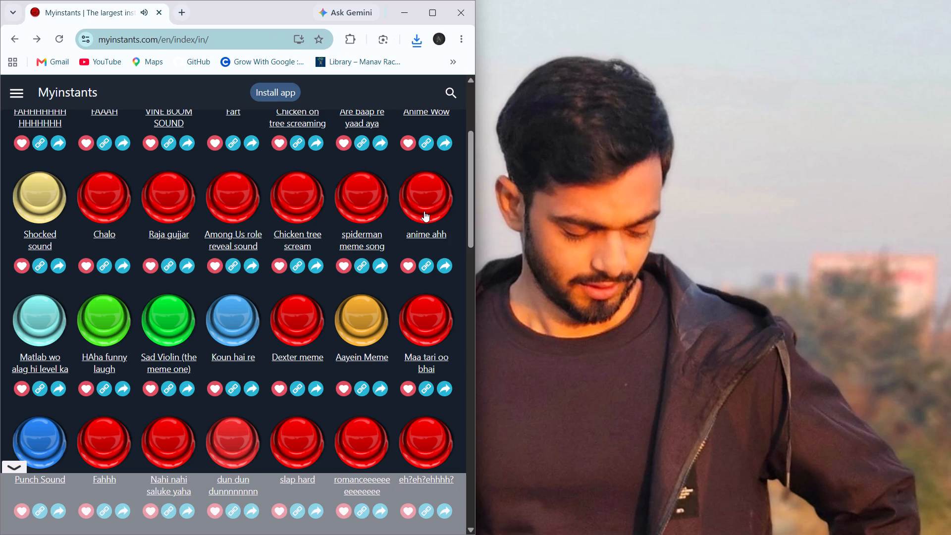
click(109, 322)
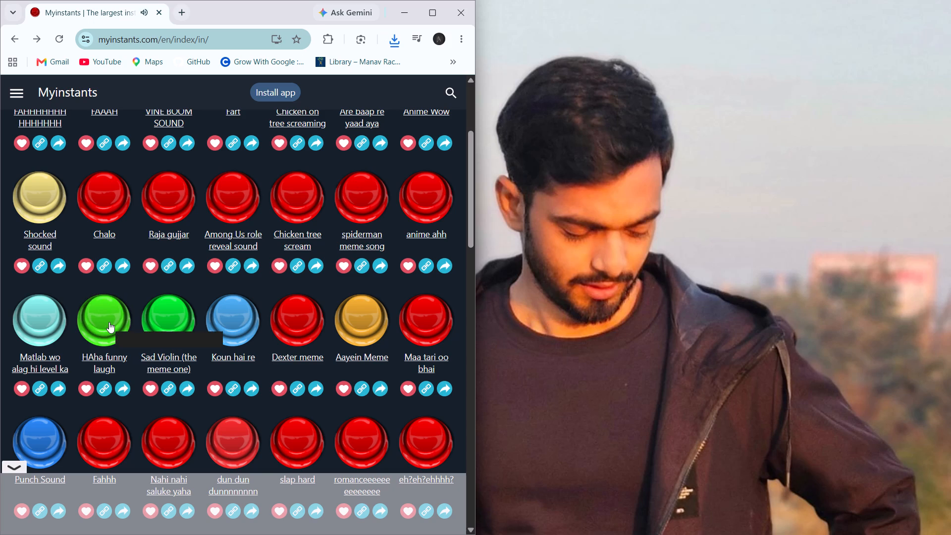
click(233, 331)
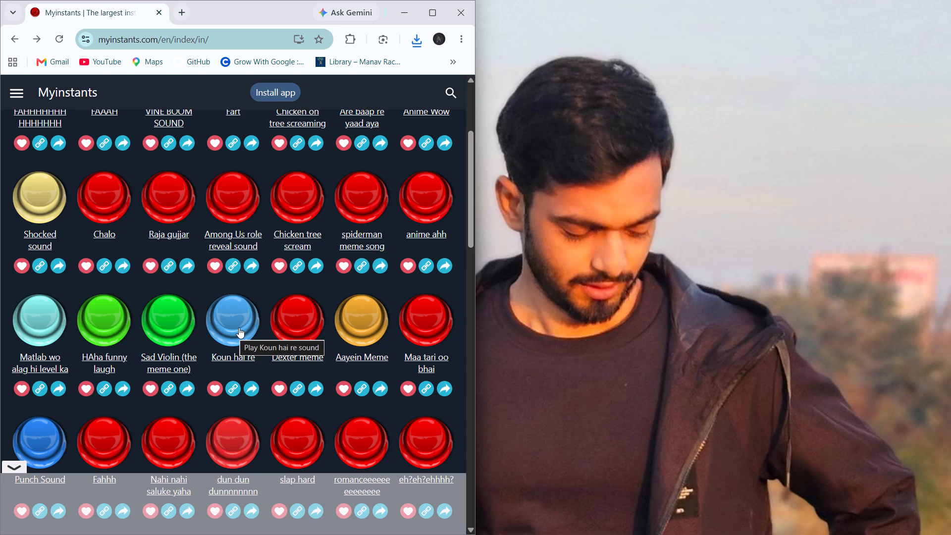
click(240, 327)
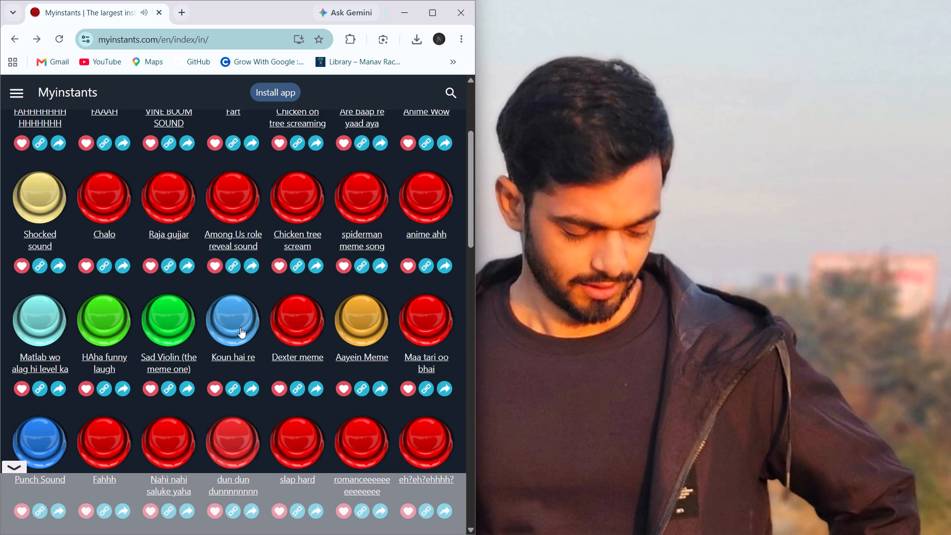
click(240, 327)
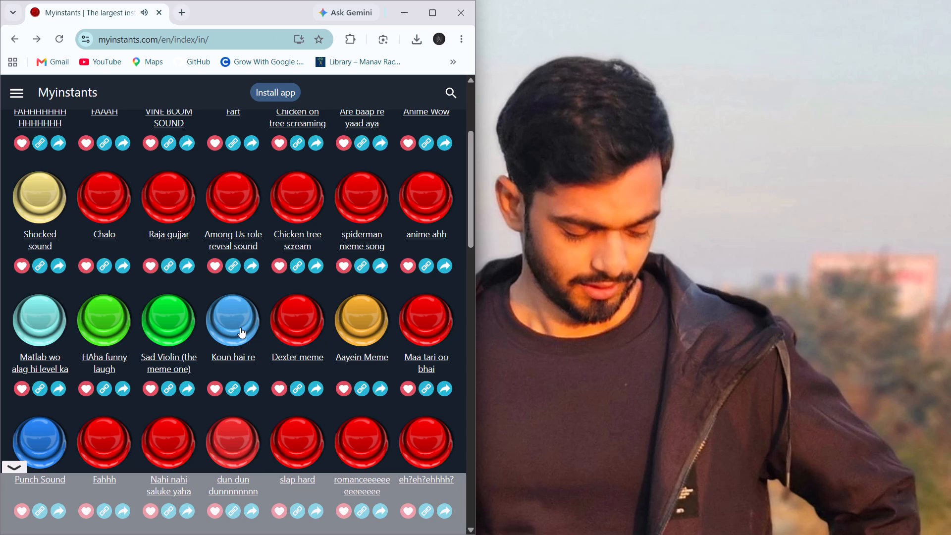
click(240, 327)
click(291, 328)
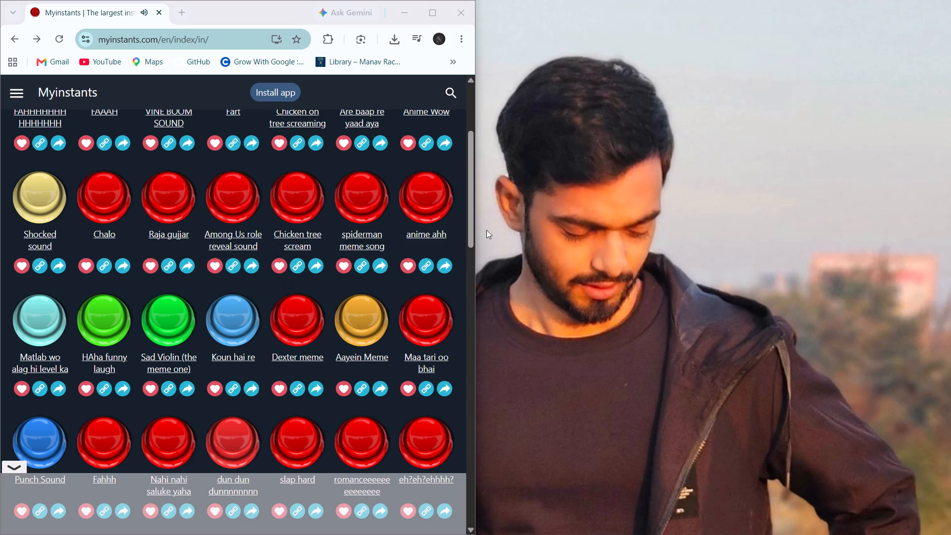
click(289, 324)
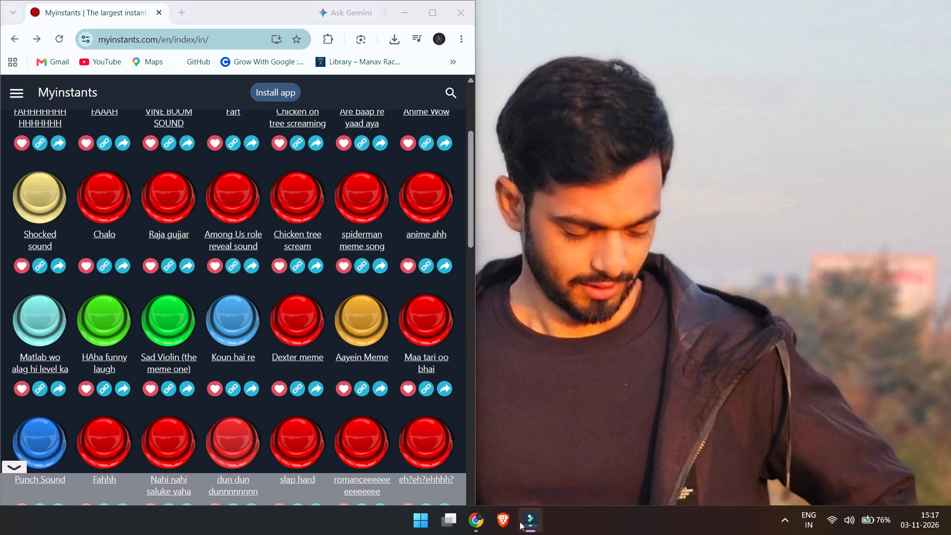
Switch to Filmora, open the exported Dance audio file's folder, and move the file into Downloads, opening that folder.
click(520, 522)
click(520, 522)
click(396, 7)
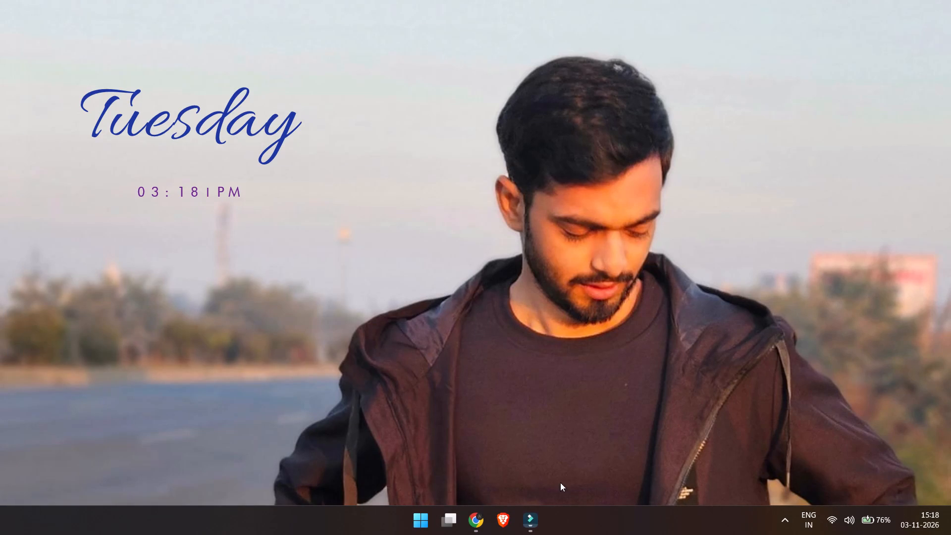
click(529, 513)
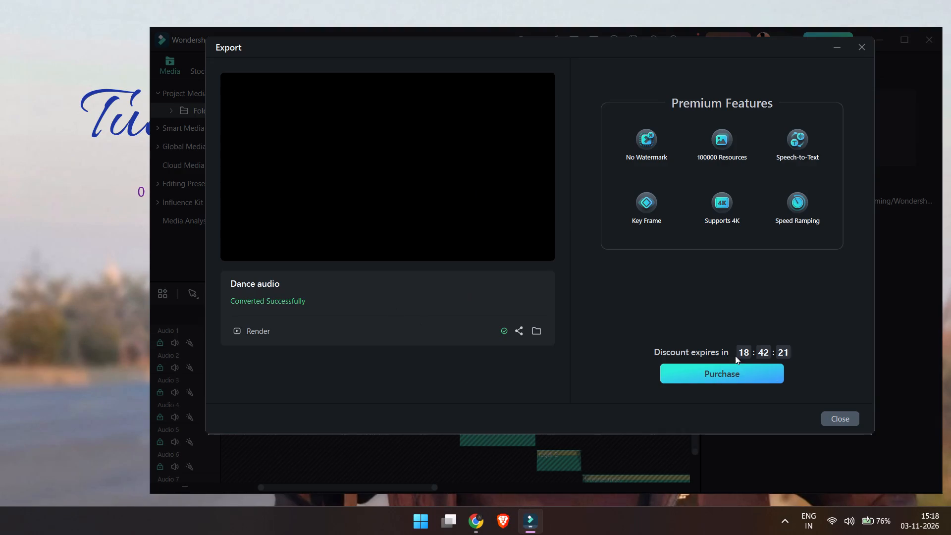
click(541, 335)
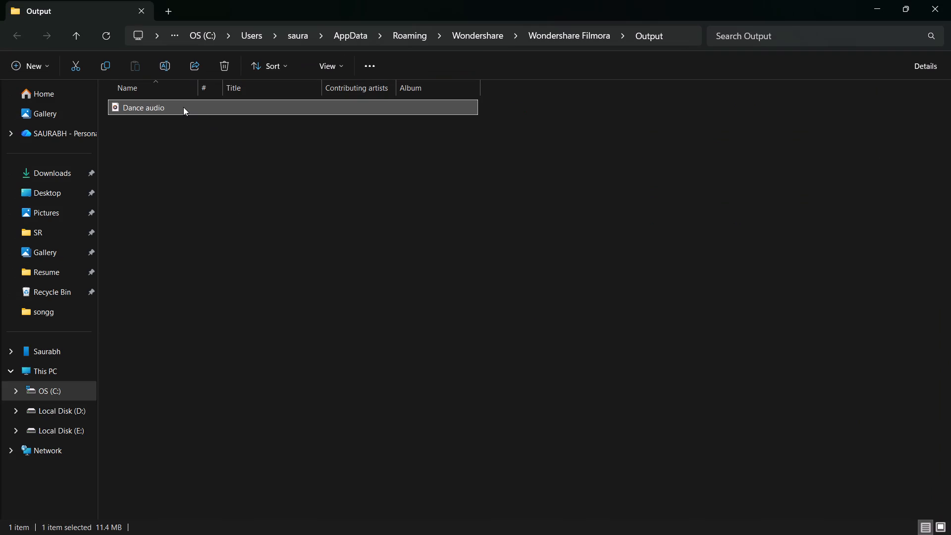
drag(183, 107, 72, 167)
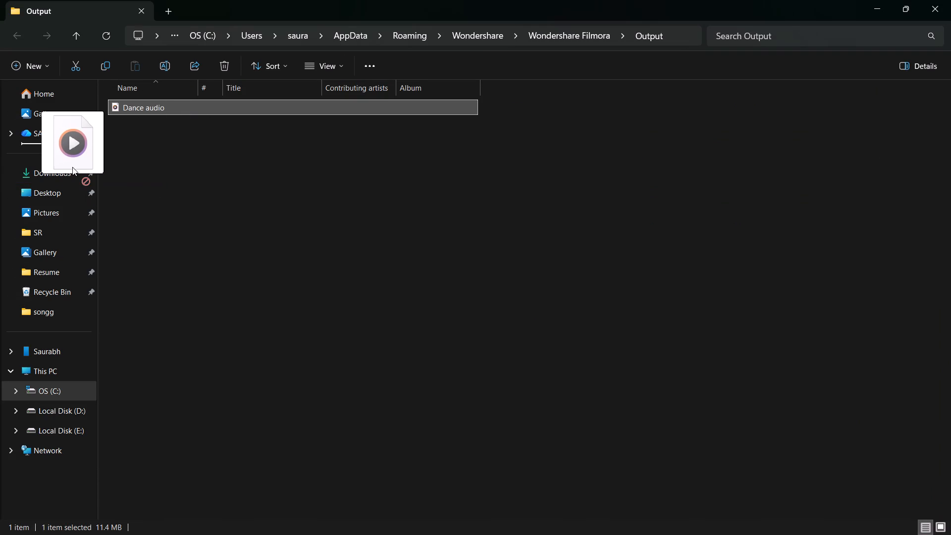
drag(72, 167, 72, 173)
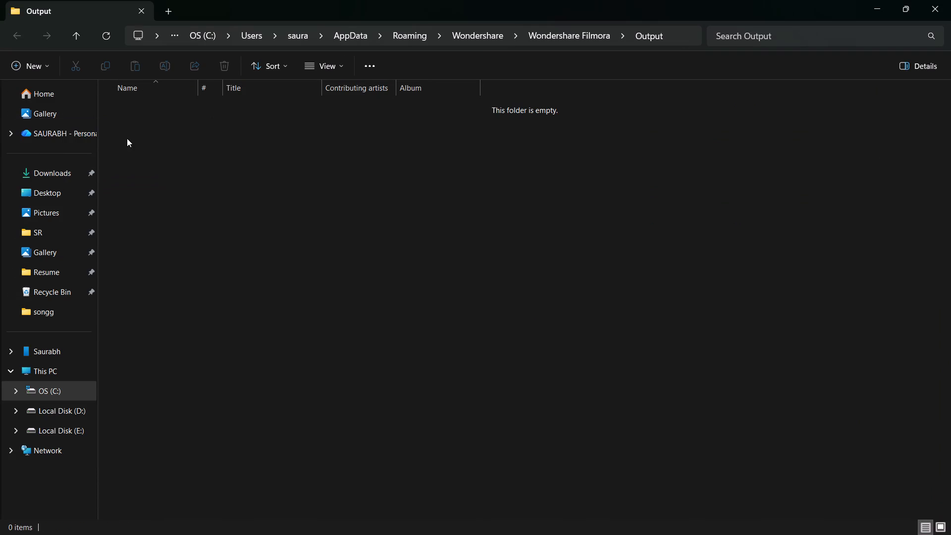
double_click(57, 171)
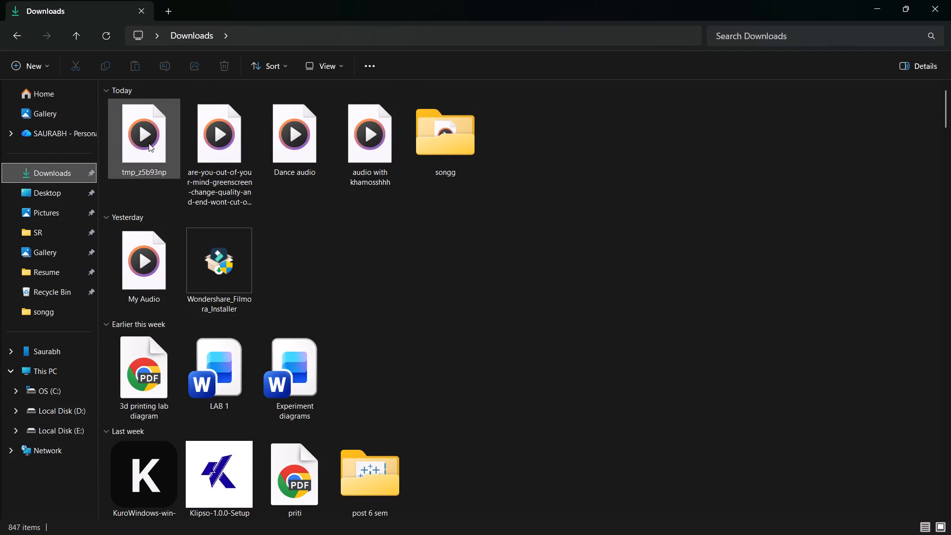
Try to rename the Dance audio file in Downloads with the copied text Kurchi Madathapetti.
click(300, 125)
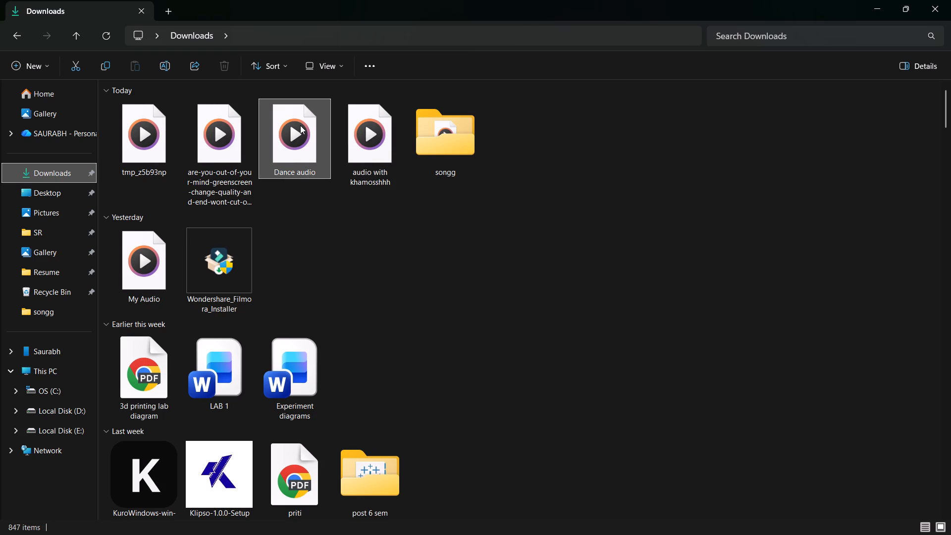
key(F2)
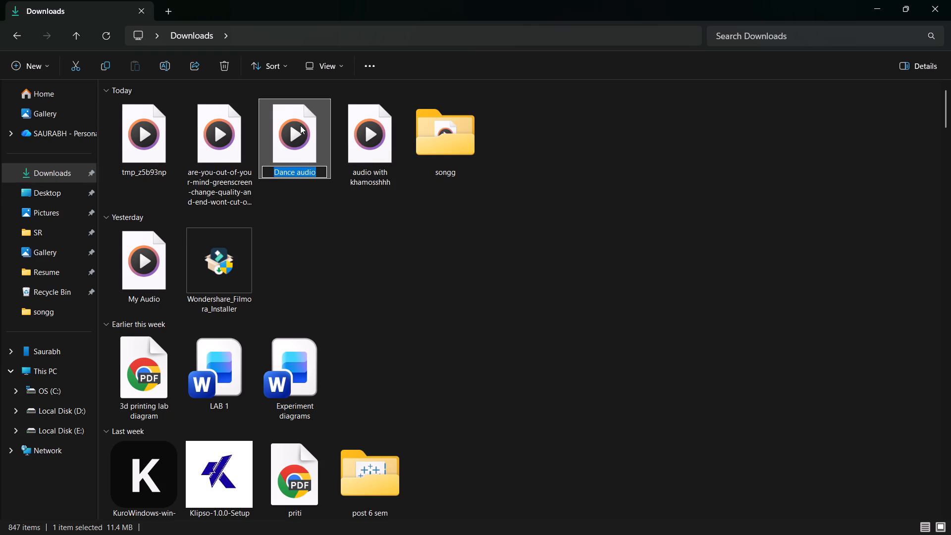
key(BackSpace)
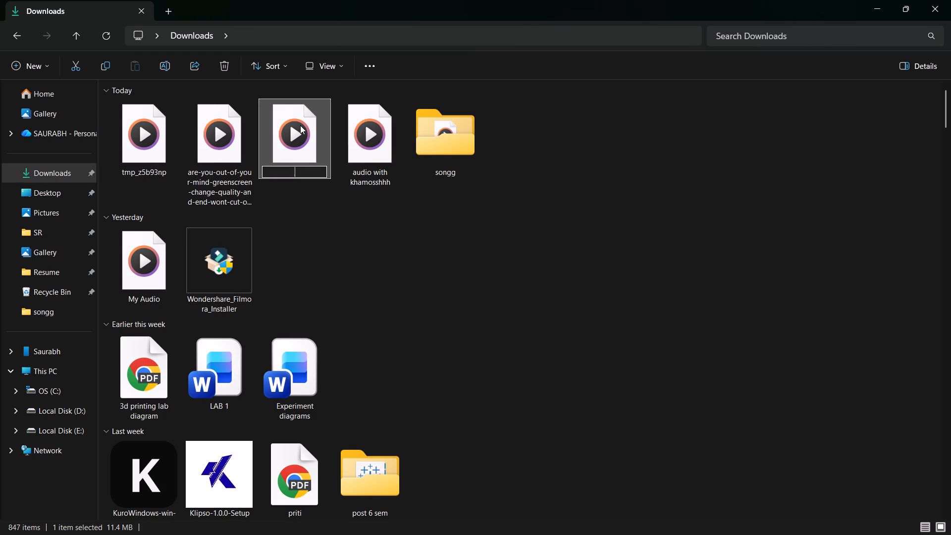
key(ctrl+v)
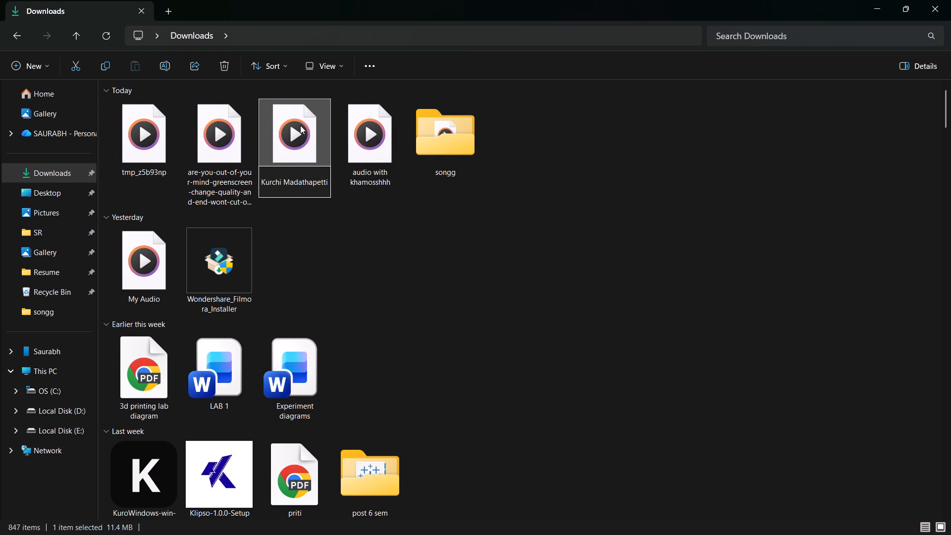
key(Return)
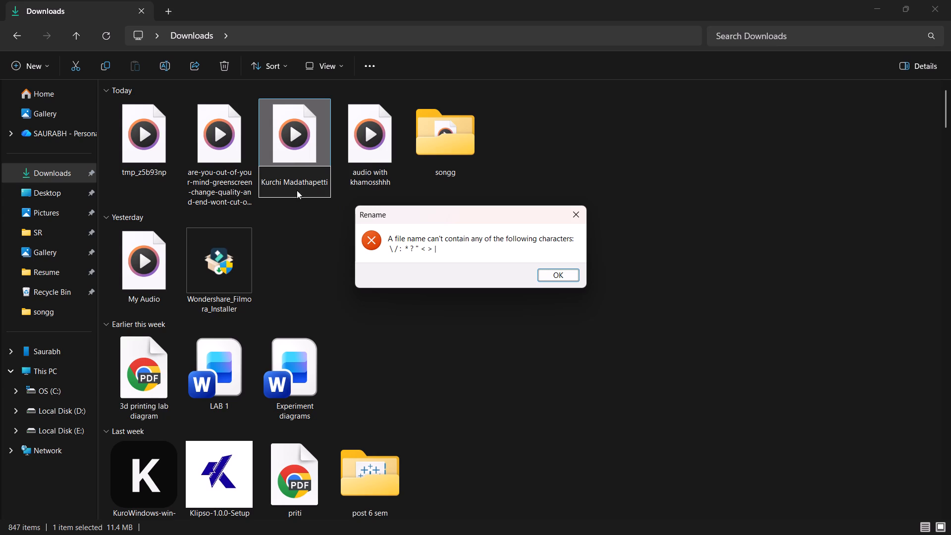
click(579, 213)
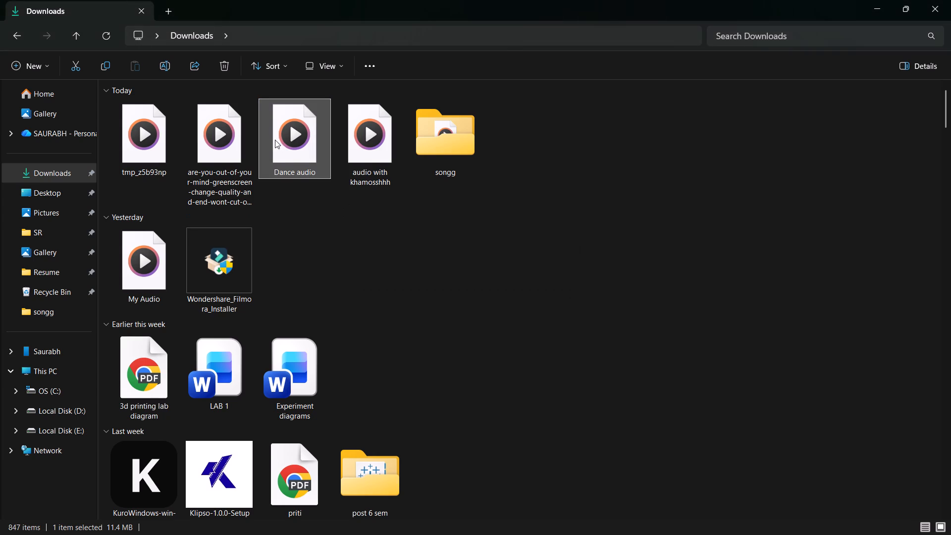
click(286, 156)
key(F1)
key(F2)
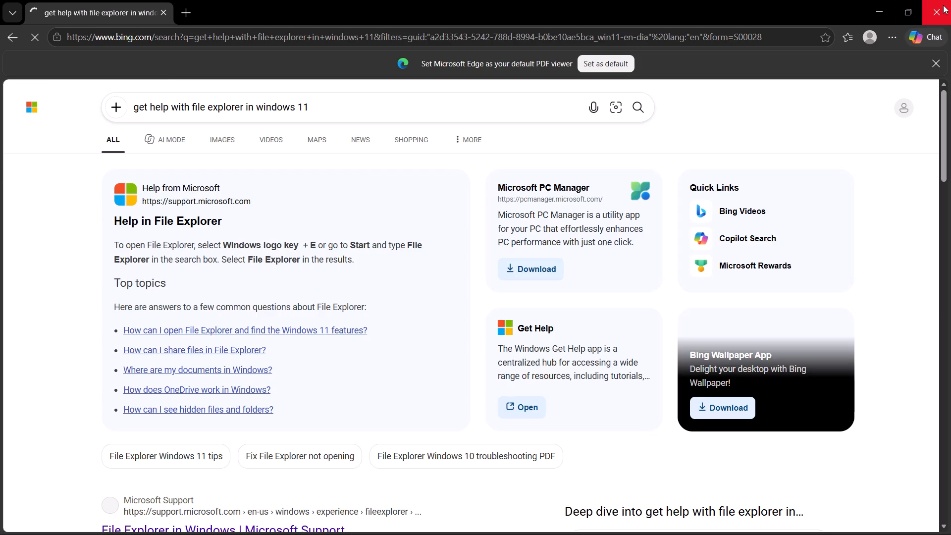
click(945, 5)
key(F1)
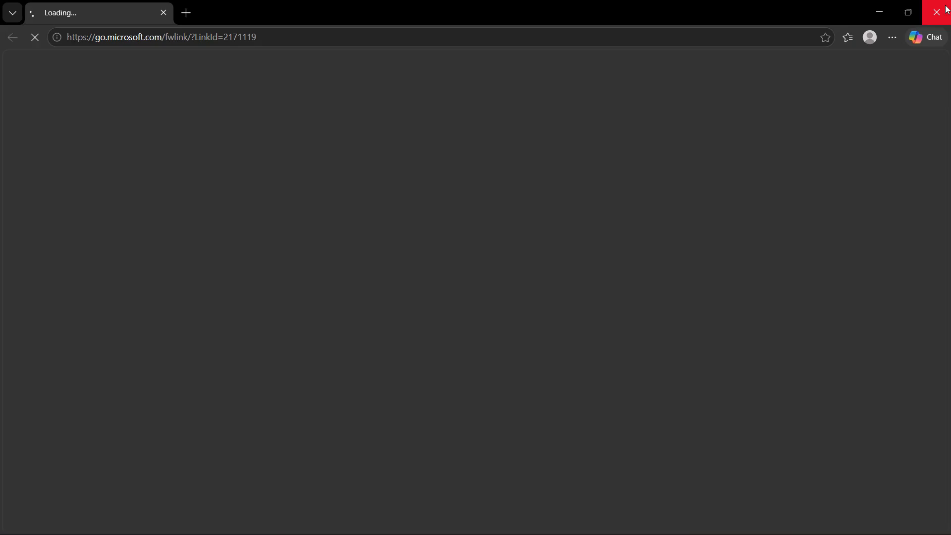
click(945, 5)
Rename the Dance audio file in Downloads as qwertyuio.
key(F2)
key(BackSpace)
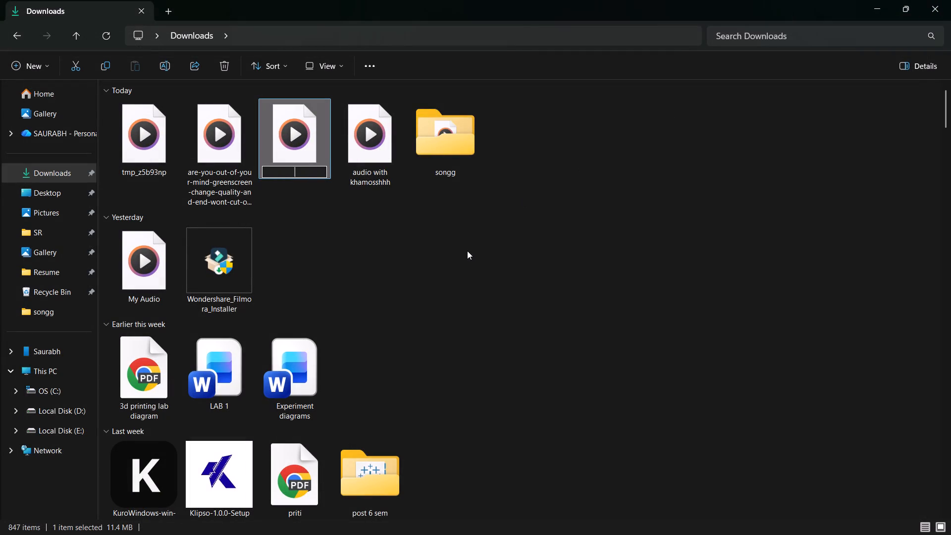
text(qwertyuio)
key(Return)
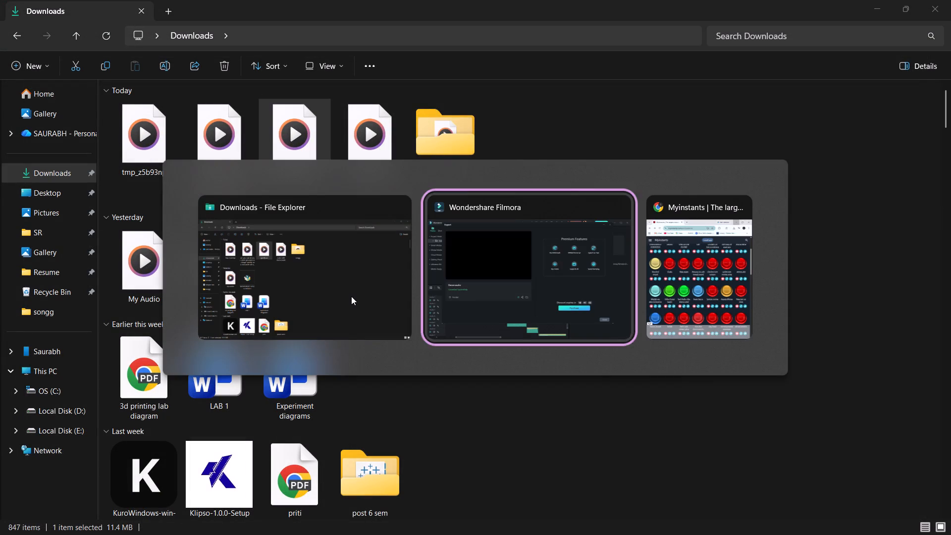
Return to Filmora, close the finished export, and play the Dance audio timeline from near its start.
click(843, 419)
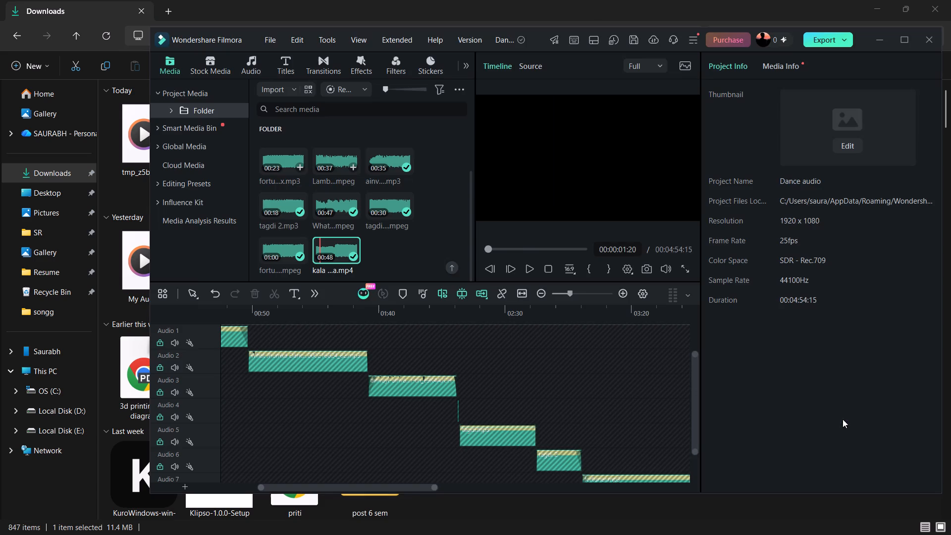
scroll(377, 410, right, 9)
key(space)
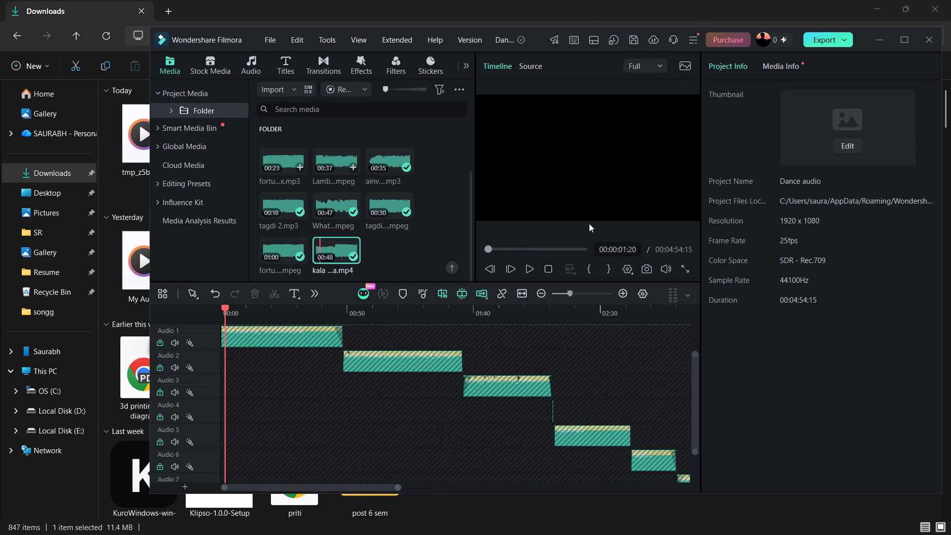
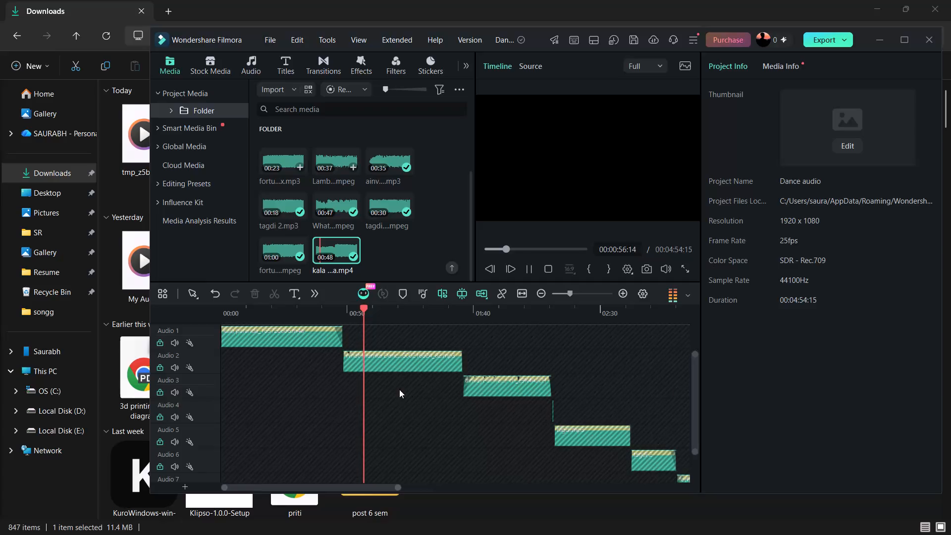
Play the timeline around the transition from the Audio 2 clip to the Audio 3 clip.
double_click(445, 361)
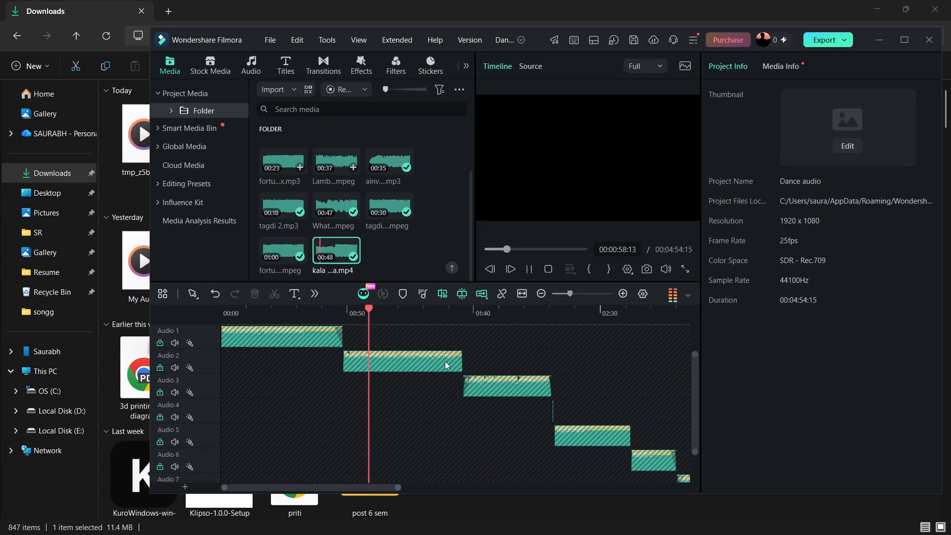
double_click(445, 361)
double_click(445, 361)
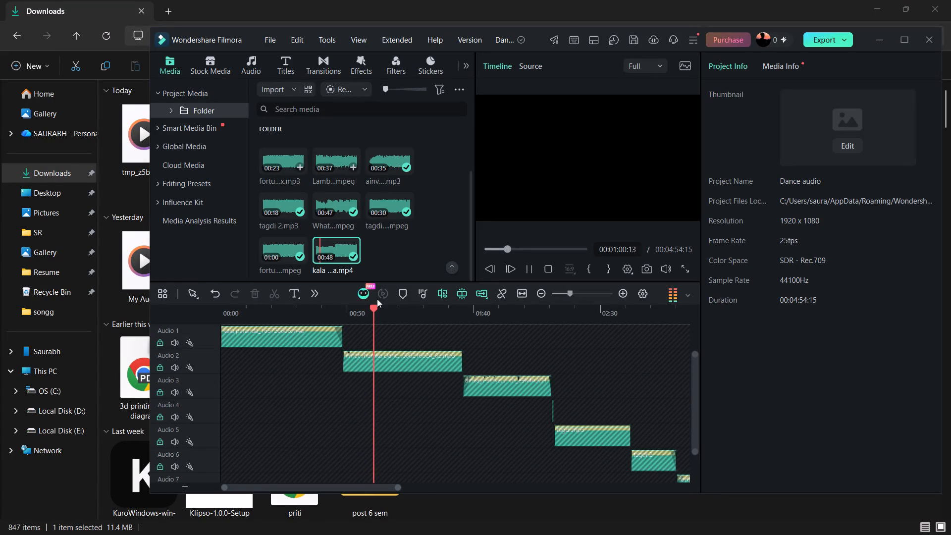
drag(374, 309, 507, 316)
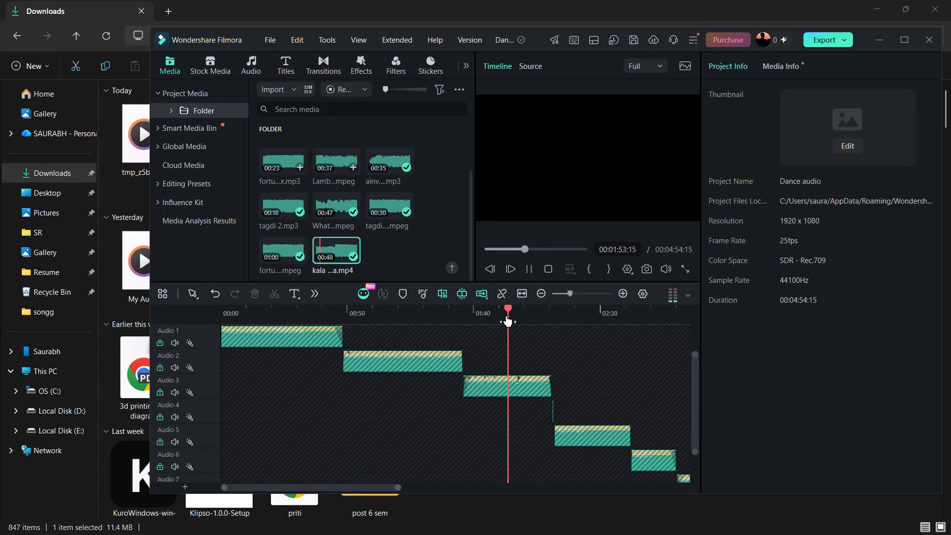
drag(507, 316, 456, 315)
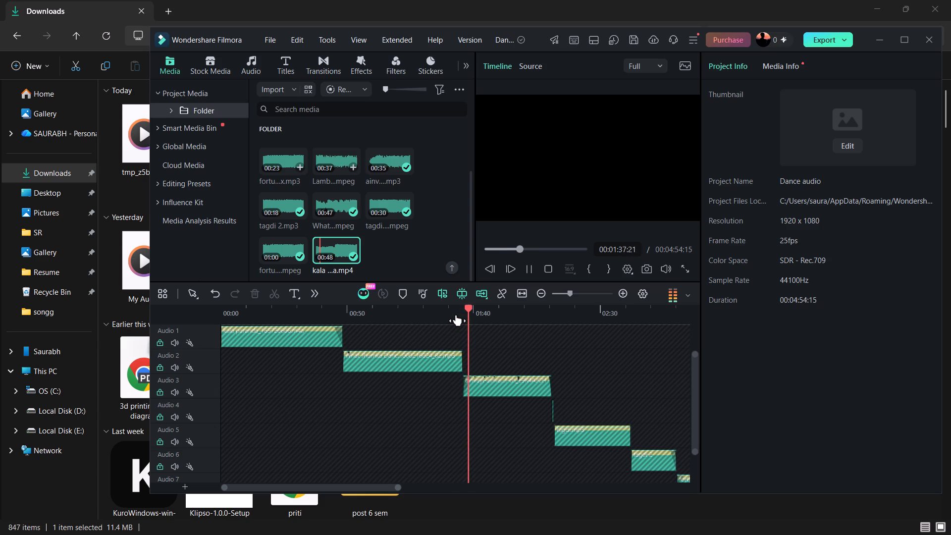
drag(472, 308, 451, 309)
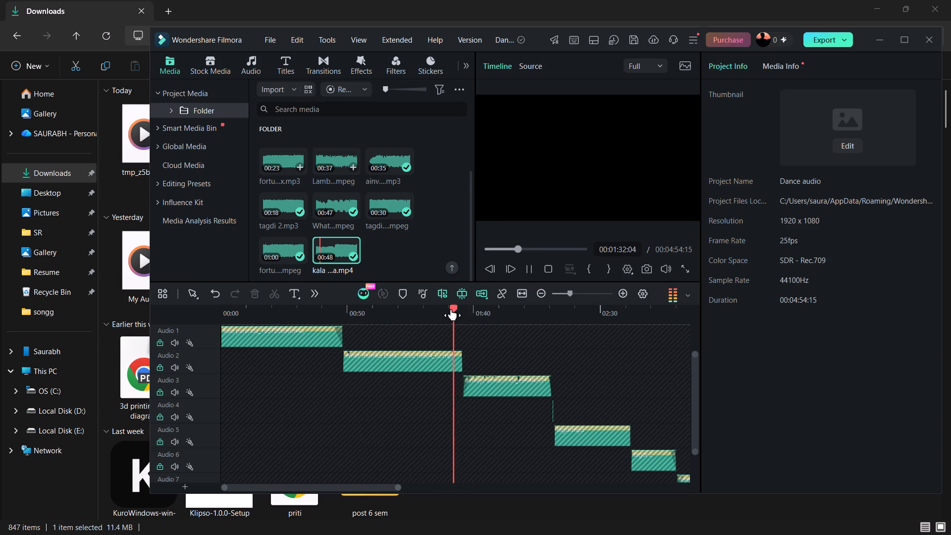
Unlock the Audio 2 track and give its What Jhumka clip a 2.9 s fade-in and a 3 s fade-out.
click(161, 366)
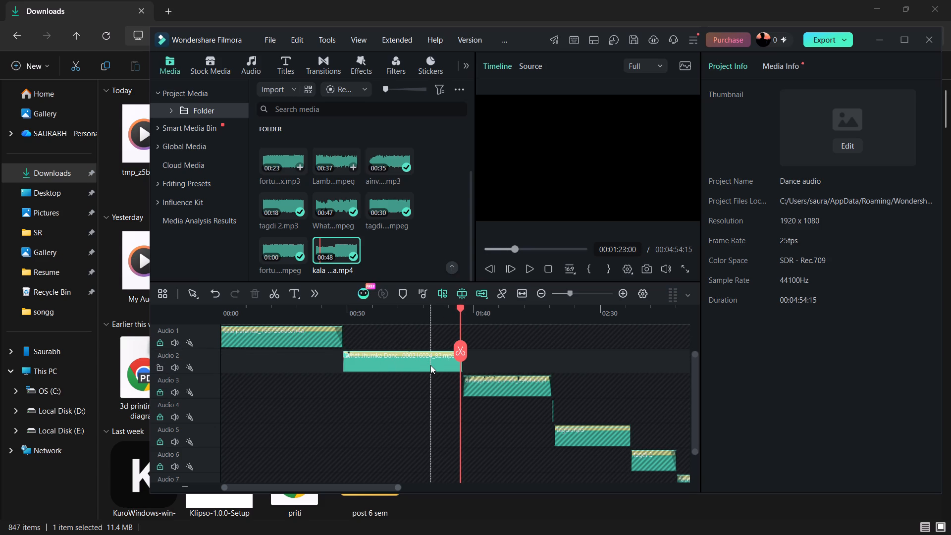
click(430, 365)
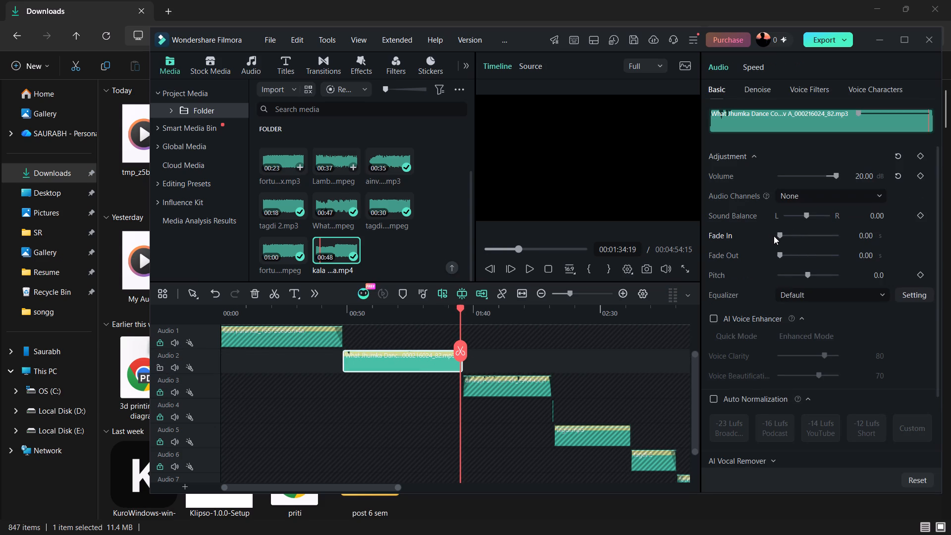
click(865, 238)
key(BackSpace)
key(BackSpace)
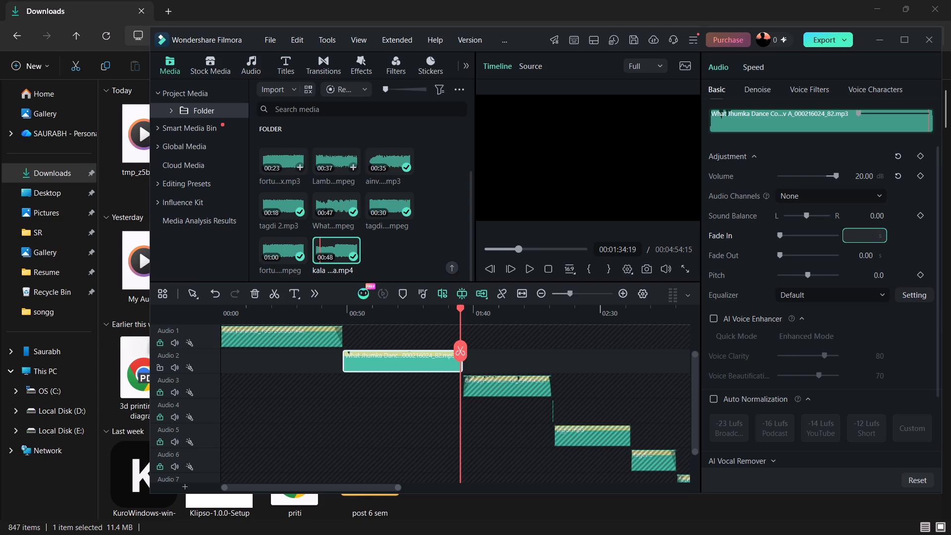
key(2)
key(period)
key(9)
key(Return)
click(864, 258)
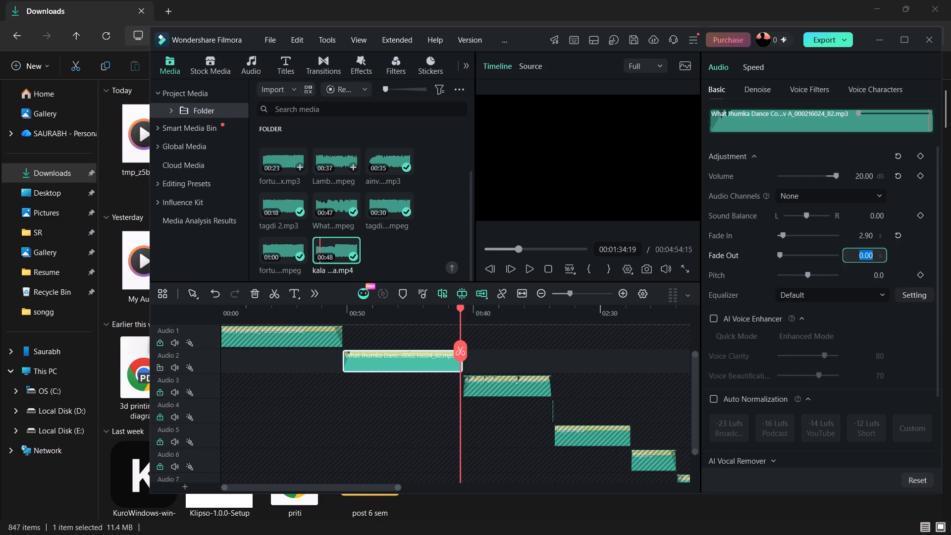
key(3)
key(Return)
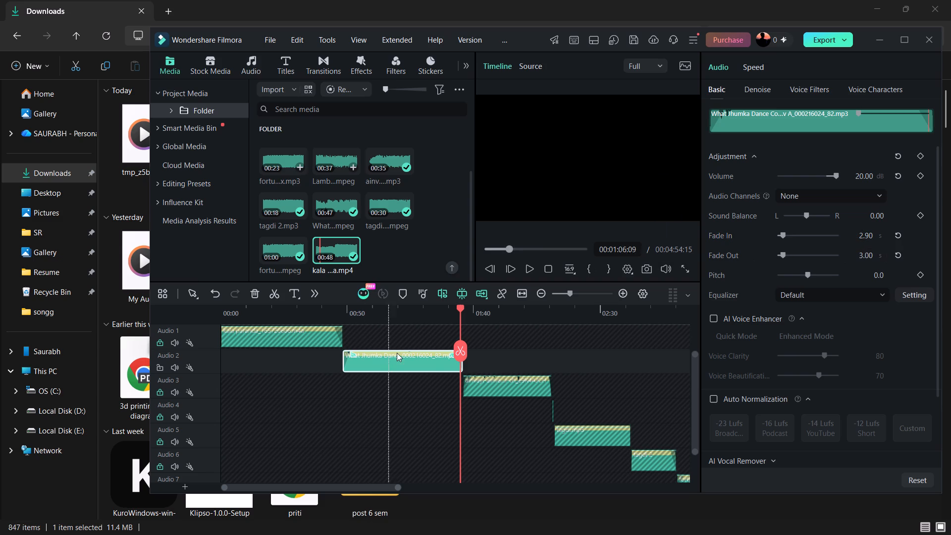
Play the transitions into and out of the Audio 2 clip to check its fades, and lock the track again.
drag(461, 310, 337, 306)
key(space)
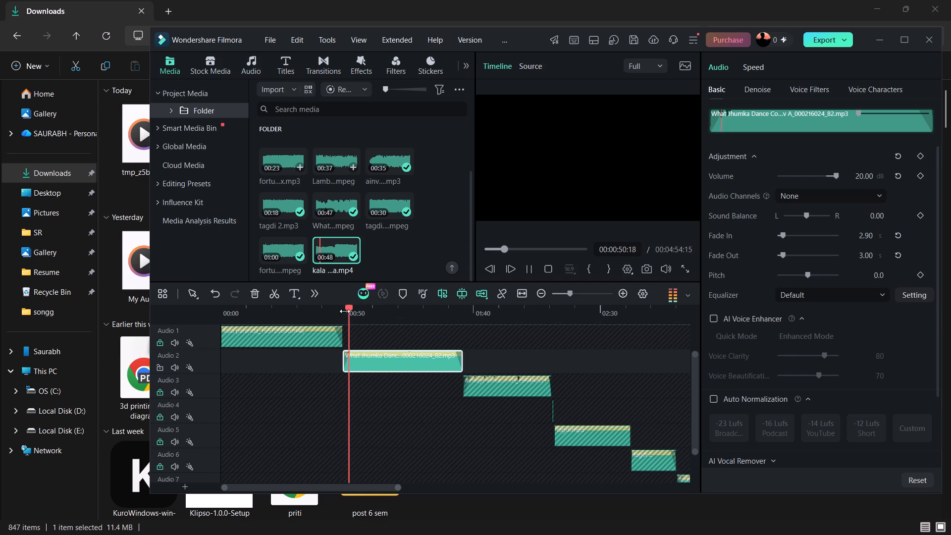
drag(349, 310, 447, 315)
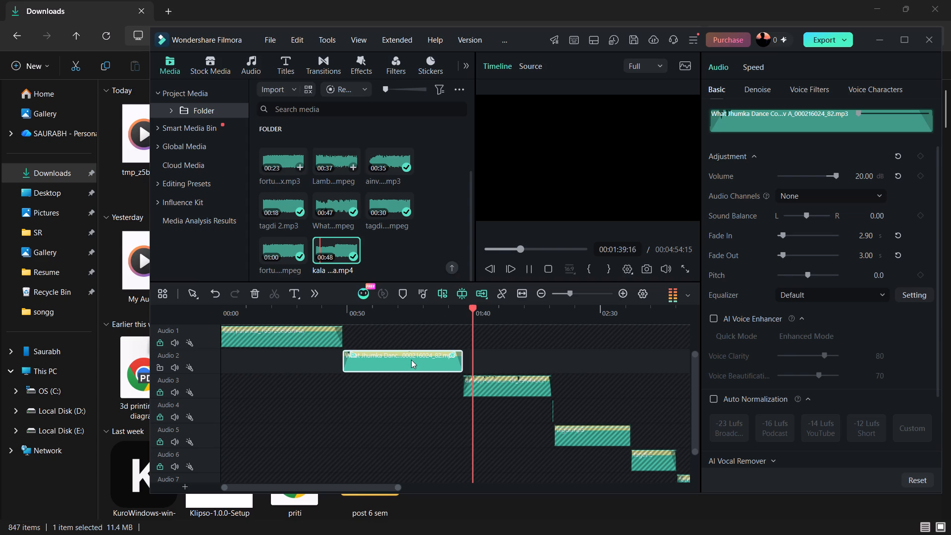
click(160, 367)
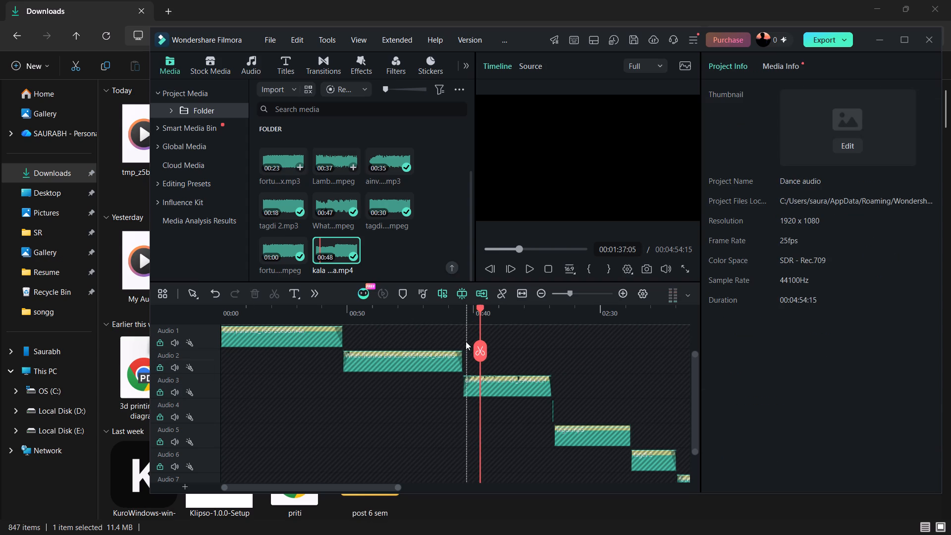
Play the timeline from late in the Audio 3 clip through the transition into the Audio 5 clip.
drag(479, 308, 530, 310)
key(space)
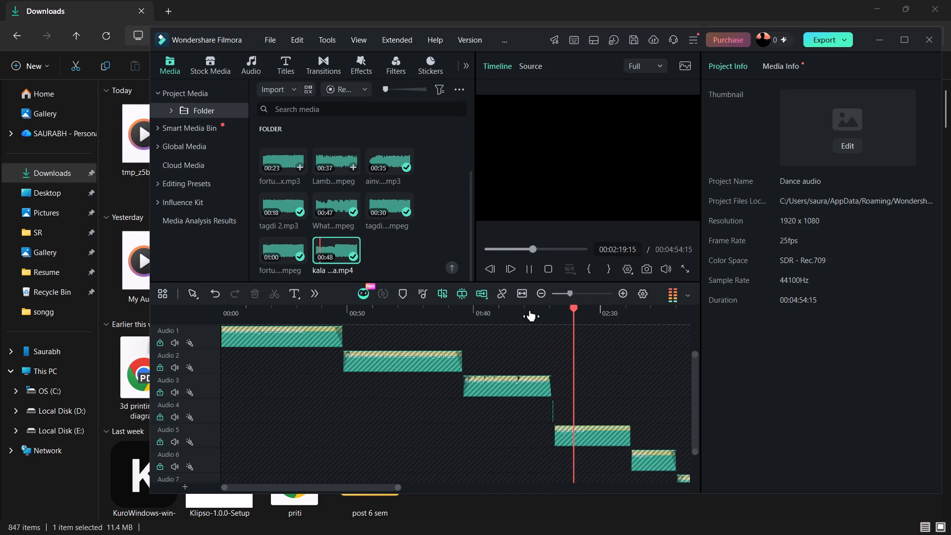
scroll(634, 381, left, 1)
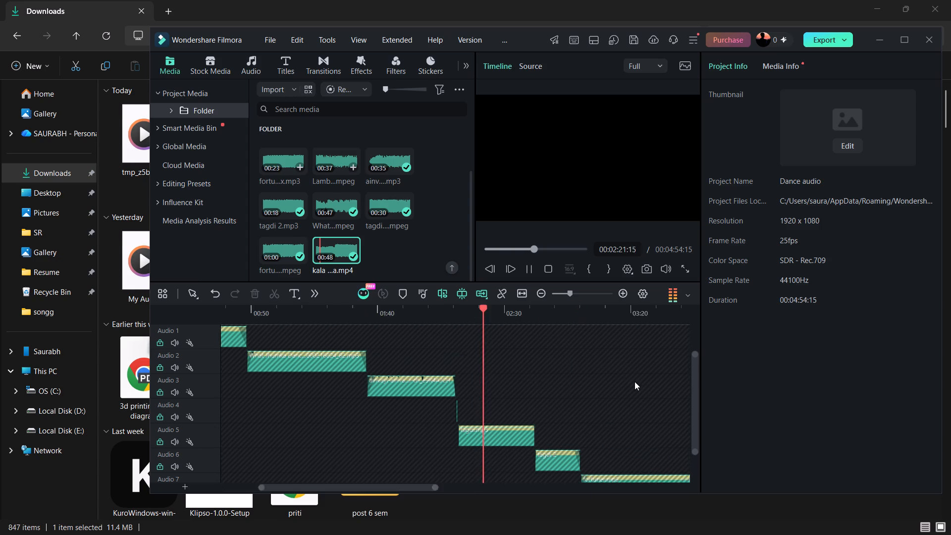
scroll(634, 381, left, 1)
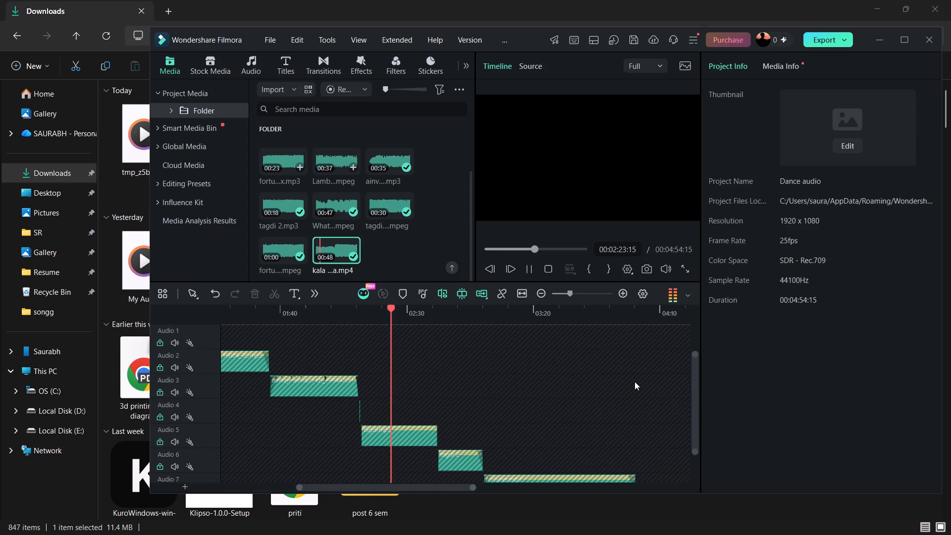
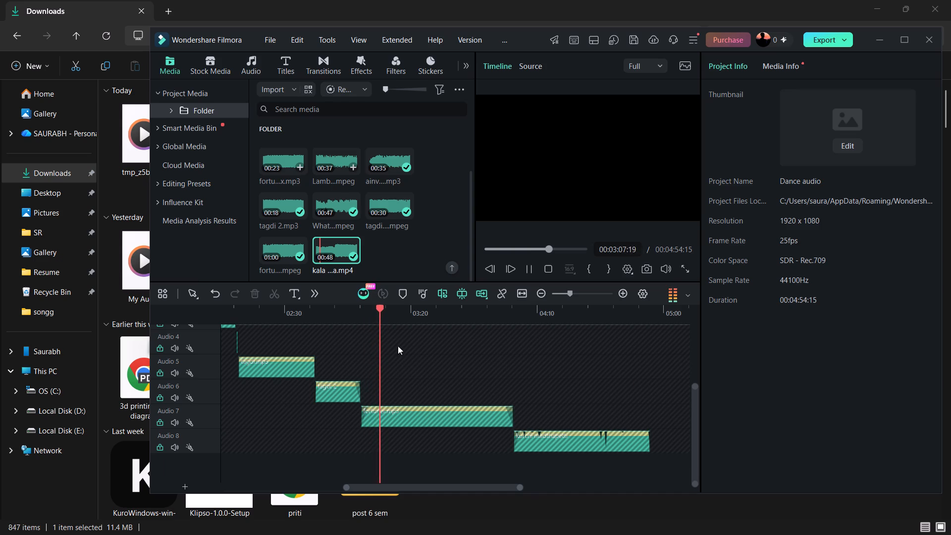
Play the timeline at several points through the Audio 7 clip and into the Audio 8 clip.
drag(383, 312, 464, 310)
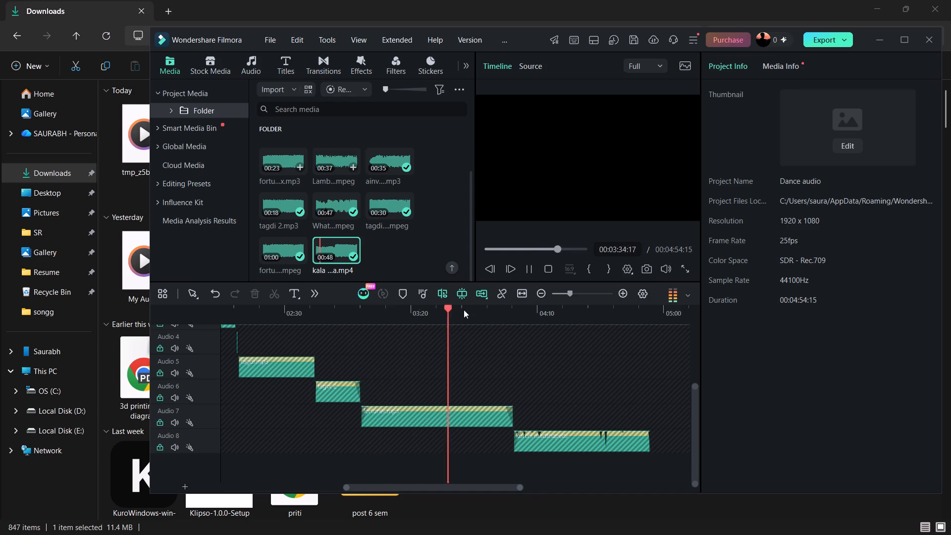
drag(464, 310, 494, 313)
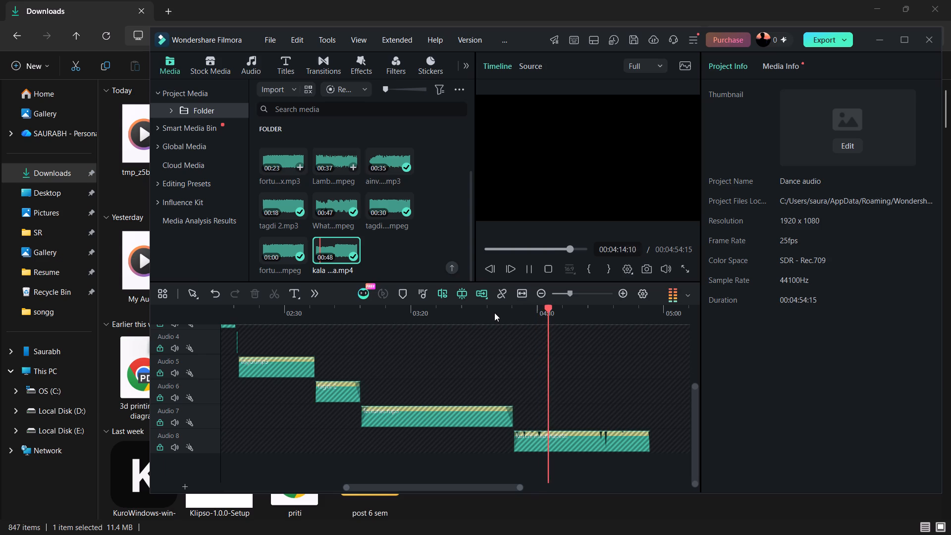
key(space)
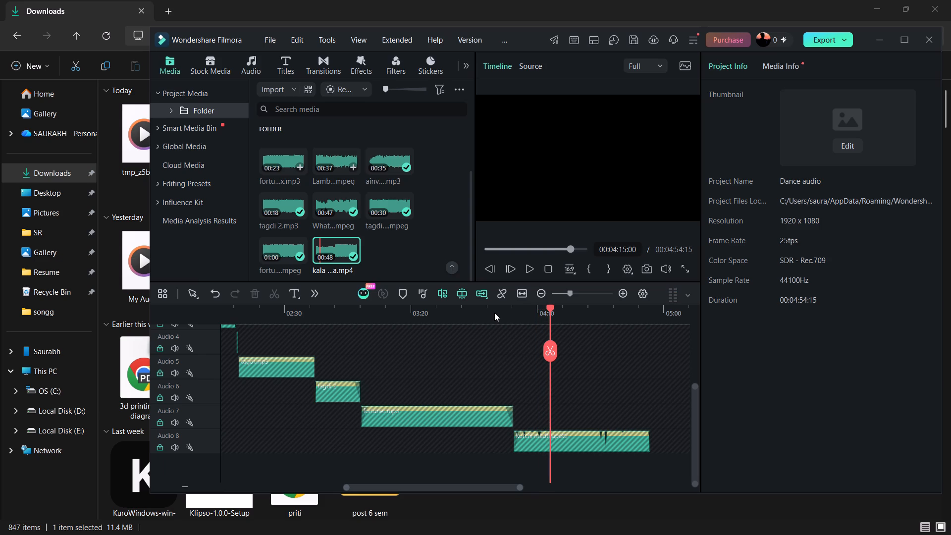
key(space)
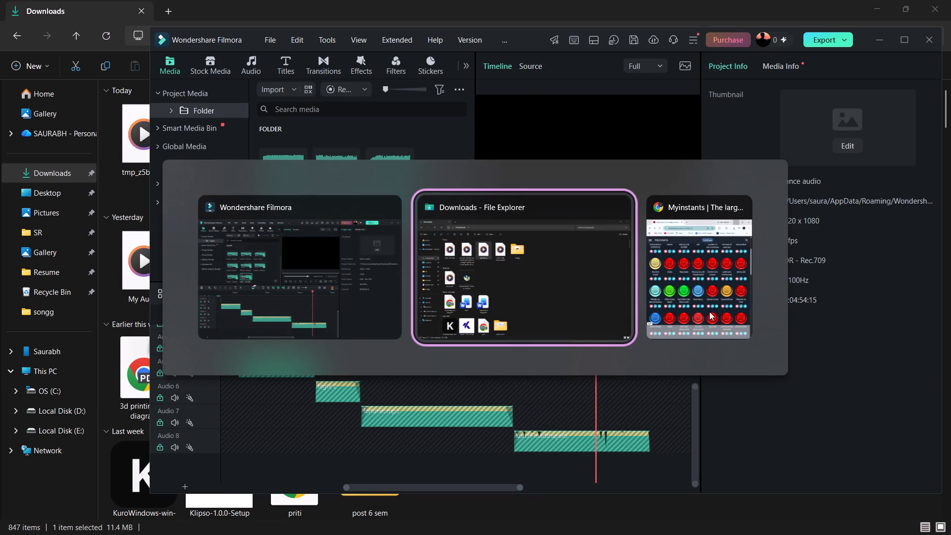
Switch to File Explorer and delete the qwertyuio audio file from the Downloads folder.
click(280, 151)
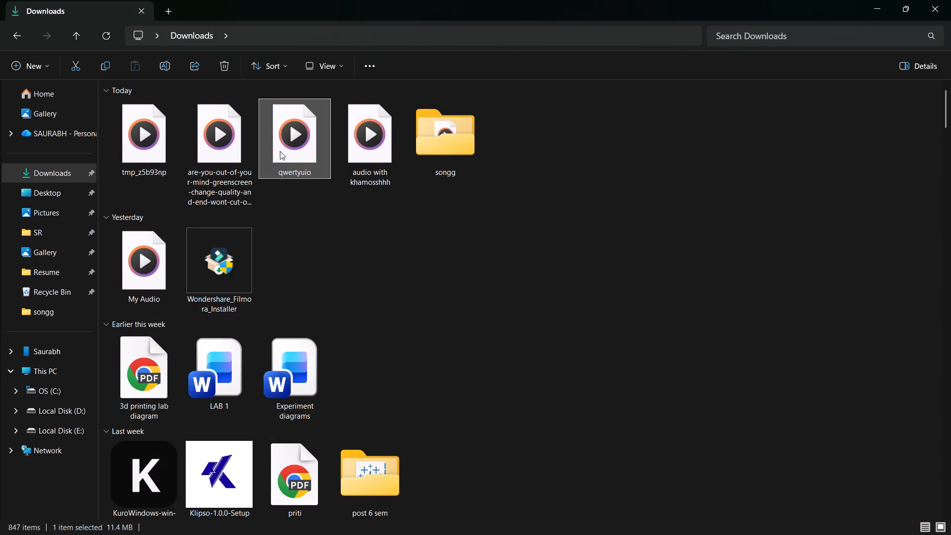
key(Delete)
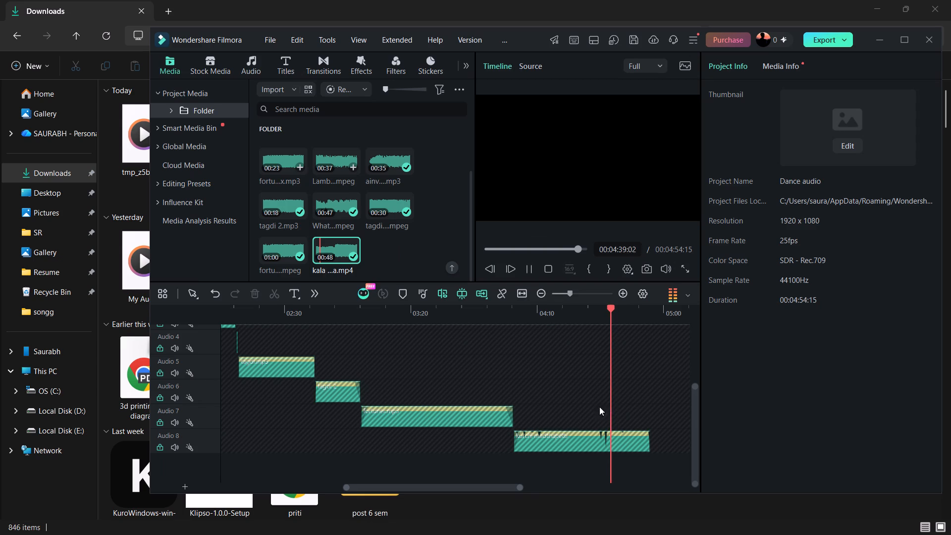
Return to Filmora and export the Dance audio project locally as an MP3, choosing to export with watermark.
click(821, 41)
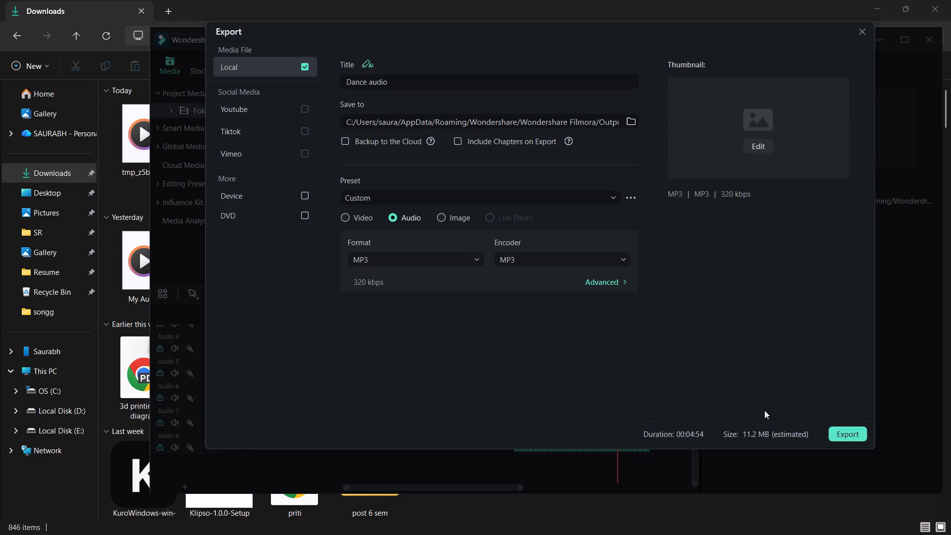
click(854, 432)
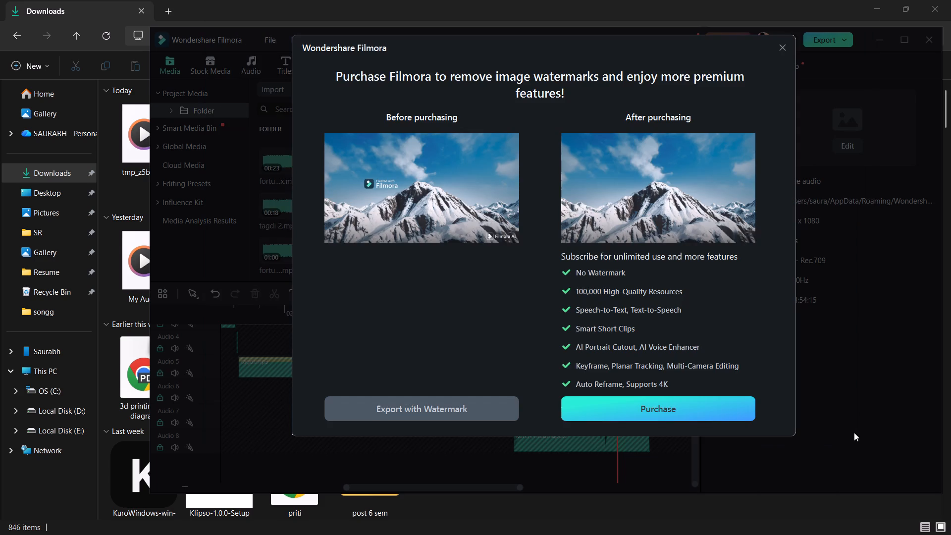
click(442, 406)
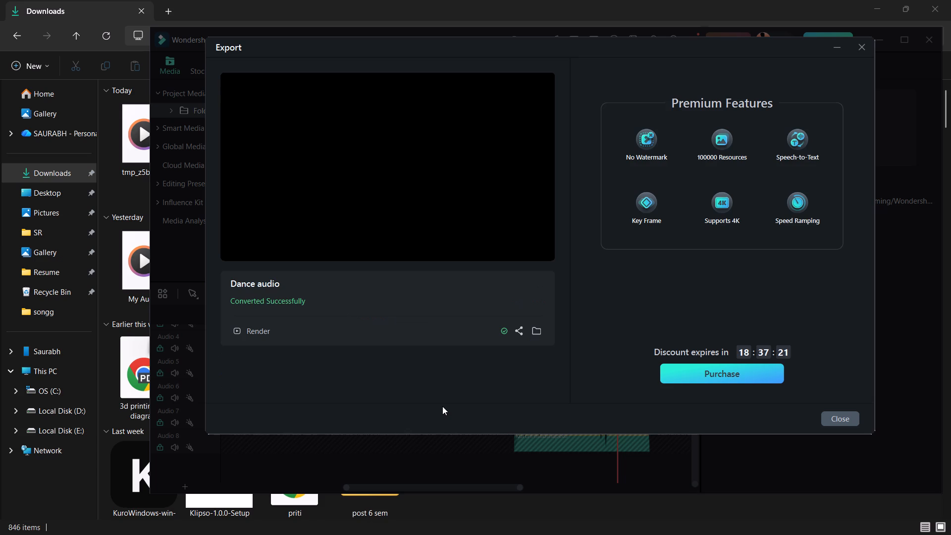
Open the export's Output folder and move the Dance audio file to Downloads.
click(532, 329)
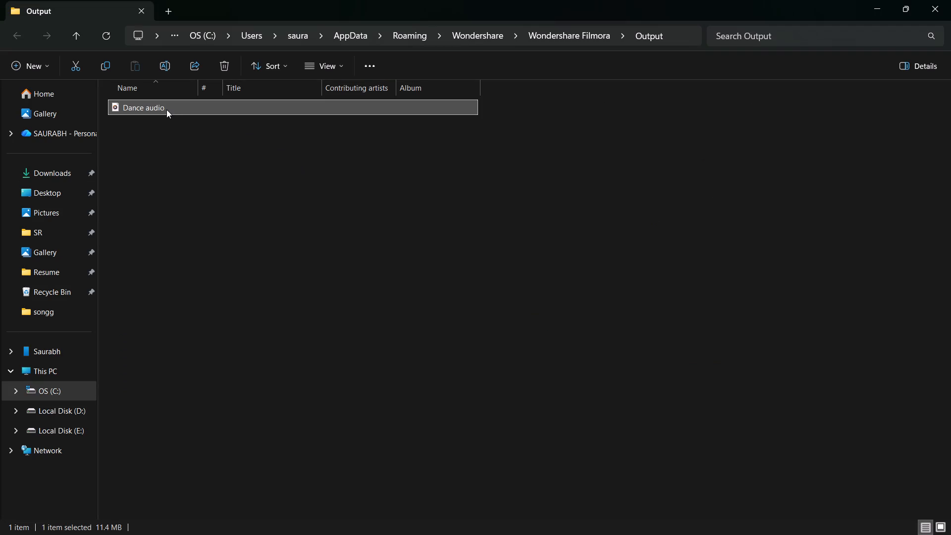
drag(166, 109, 87, 153)
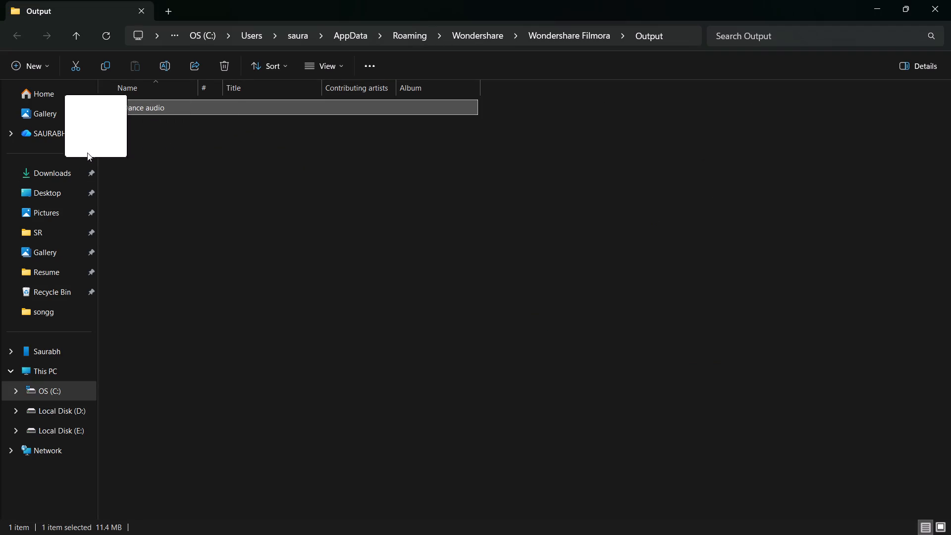
drag(87, 153, 58, 172)
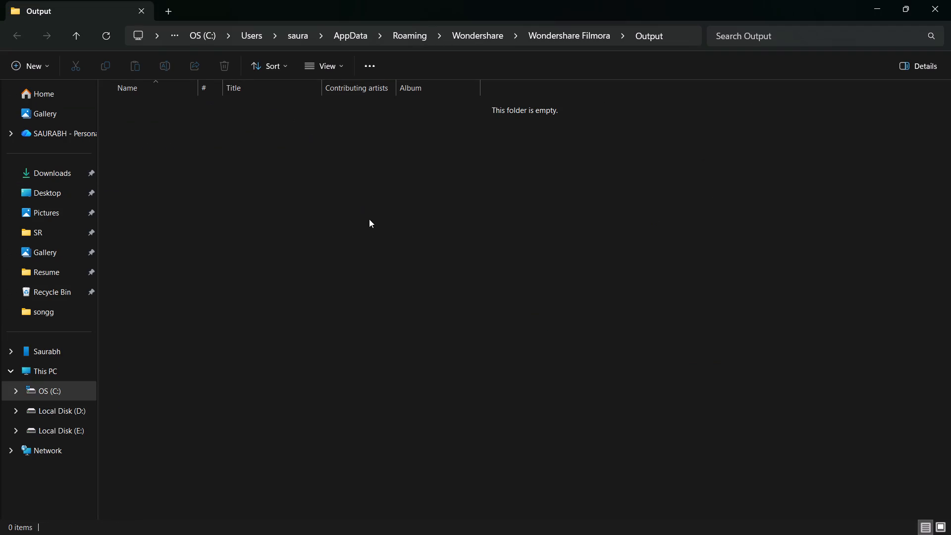
Rename the Dance audio file in Downloads as audio with kurchi mardathapetti.
double_click(71, 171)
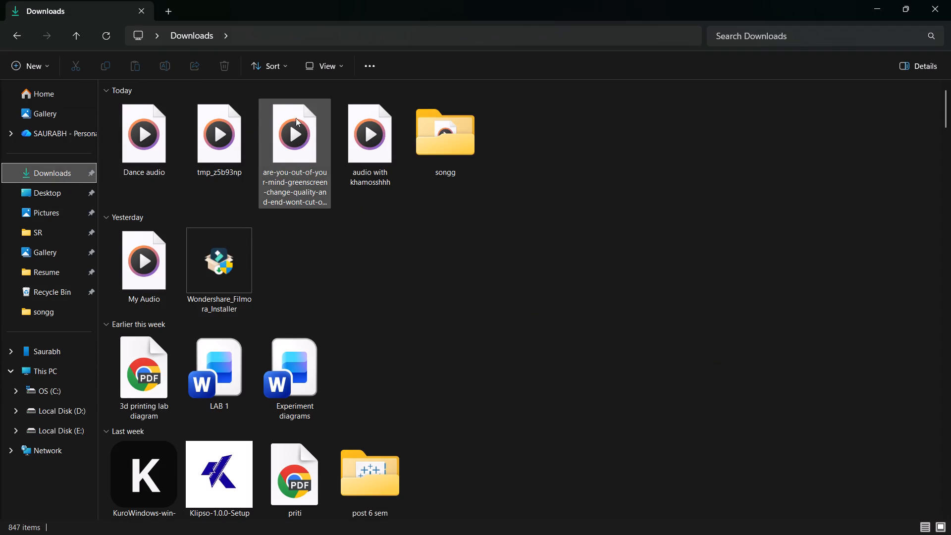
click(152, 134)
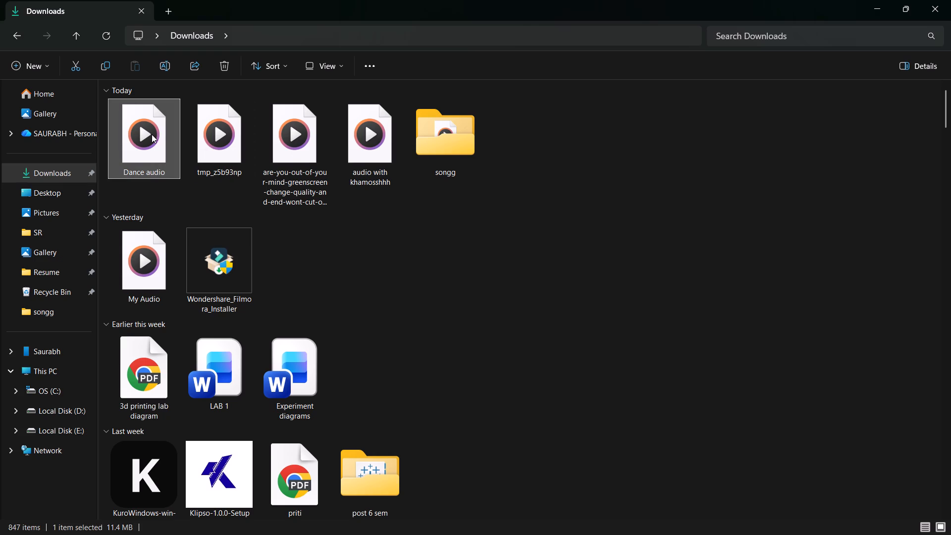
key(F2)
key(BackSpace)
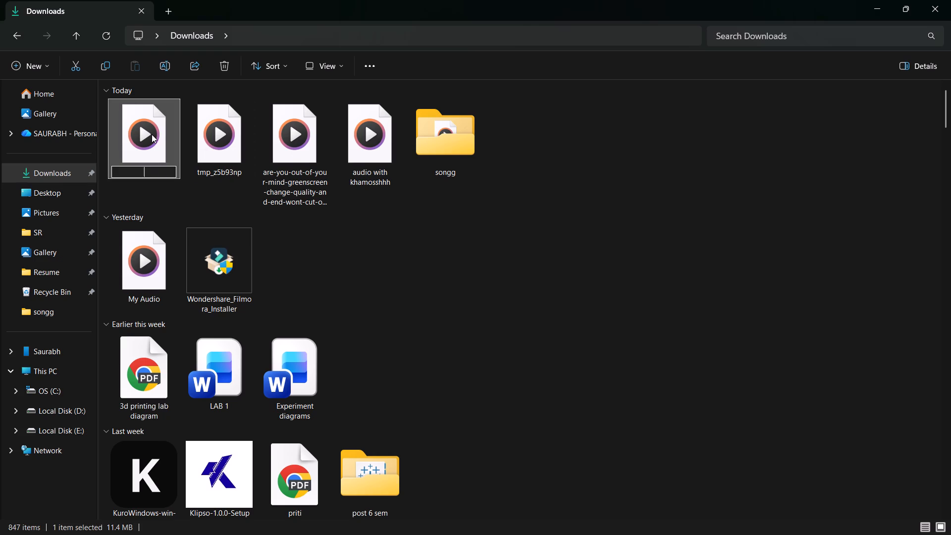
text(audio)
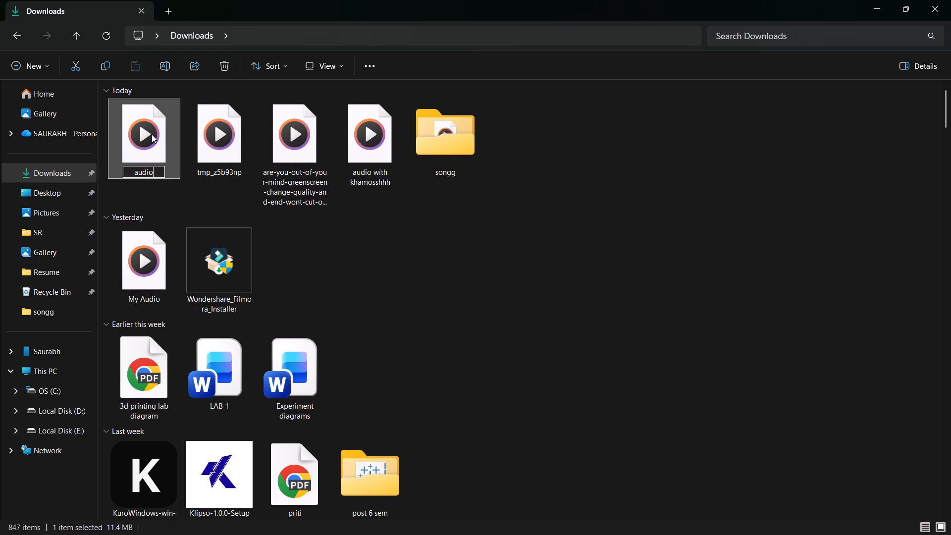
key(space)
text(with ku)
text(e=rchi)
key(BackSpace)
key(BackSpace)
key(BackSpace)
key(BackSpace)
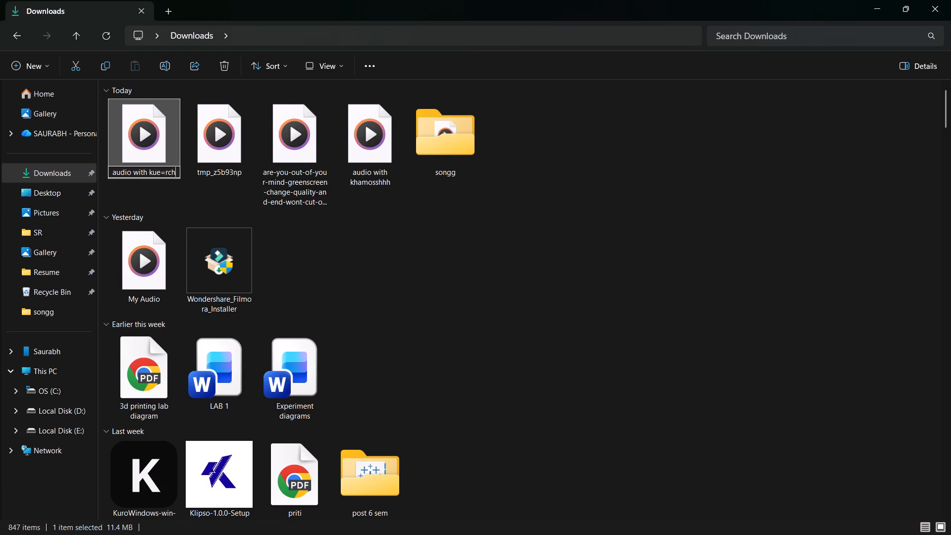
key(BackSpace)
key(BackSpace)
text(rchi mad)
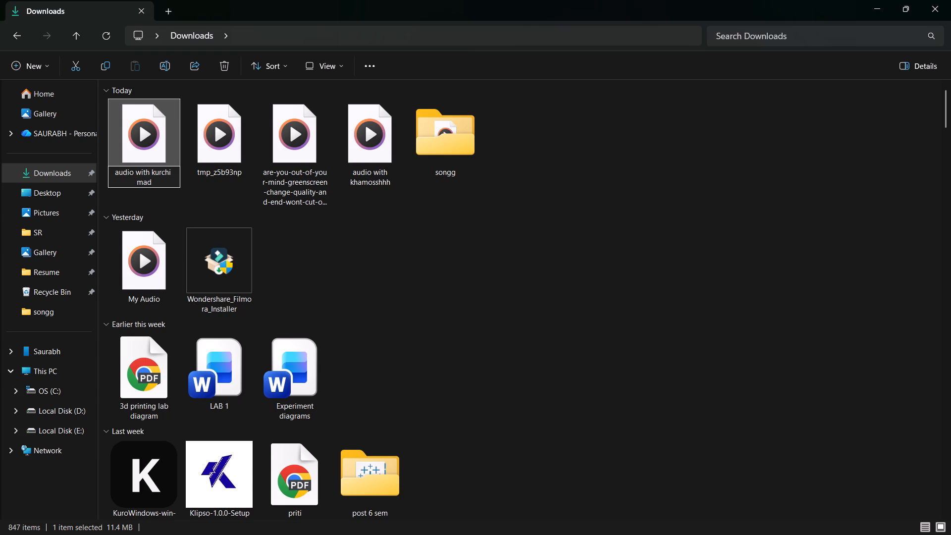
key(BackSpace)
key(r)
text(datha)
text(petto)
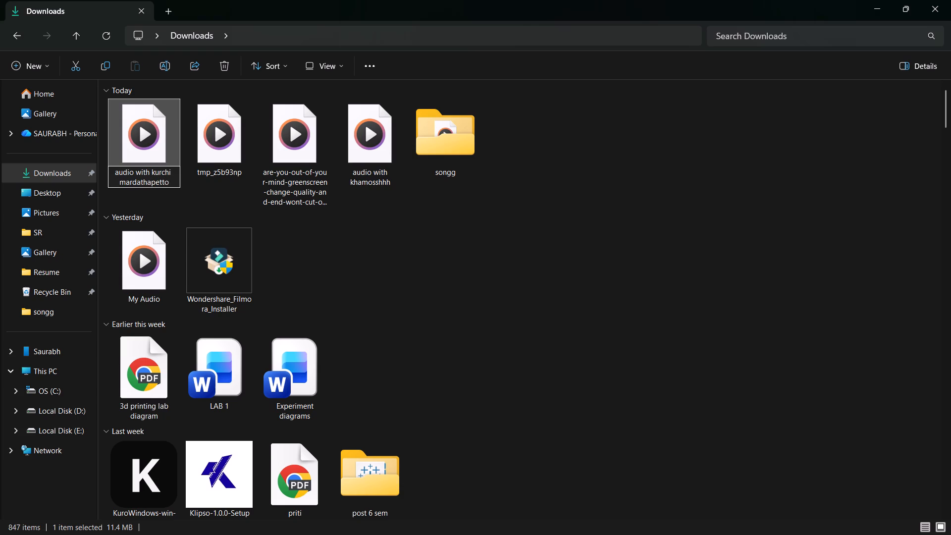
key(BackSpace)
key(i)
key(Return)
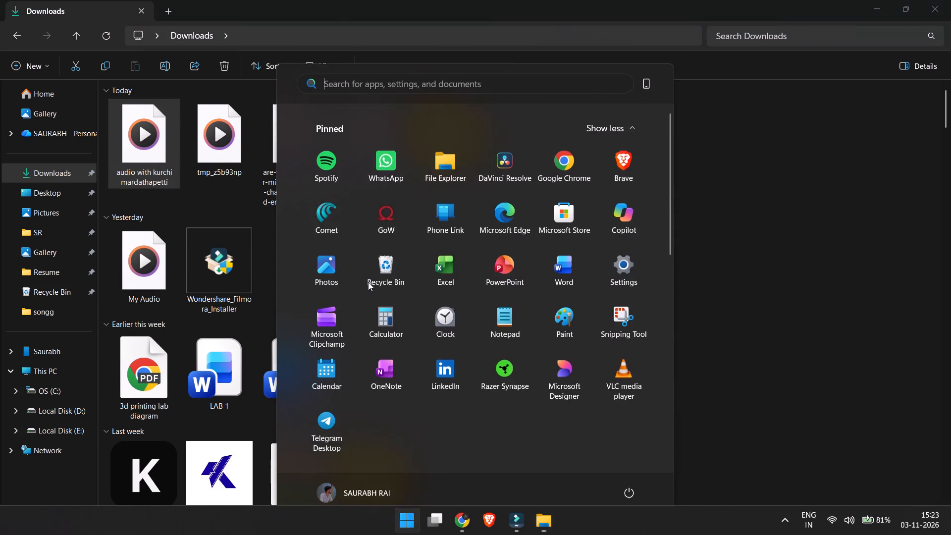
click(730, 280)
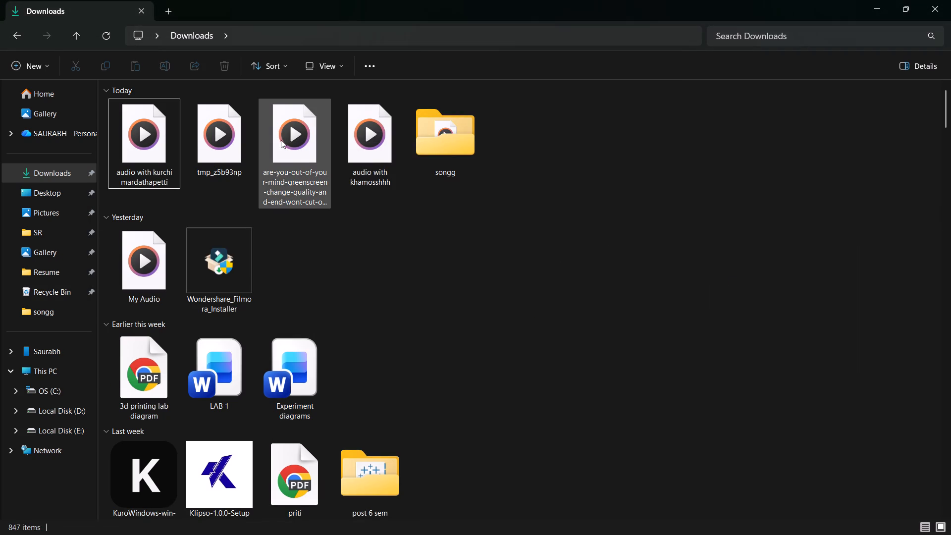
Select the OnePlus Nord Buds 3r as the system's sound output device.
click(281, 140)
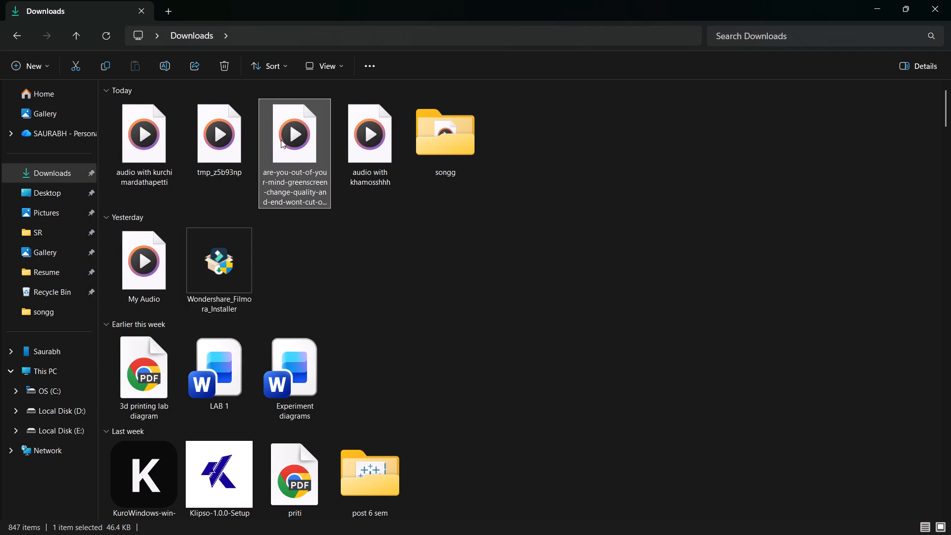
key(ctrl+super+v)
click(746, 346)
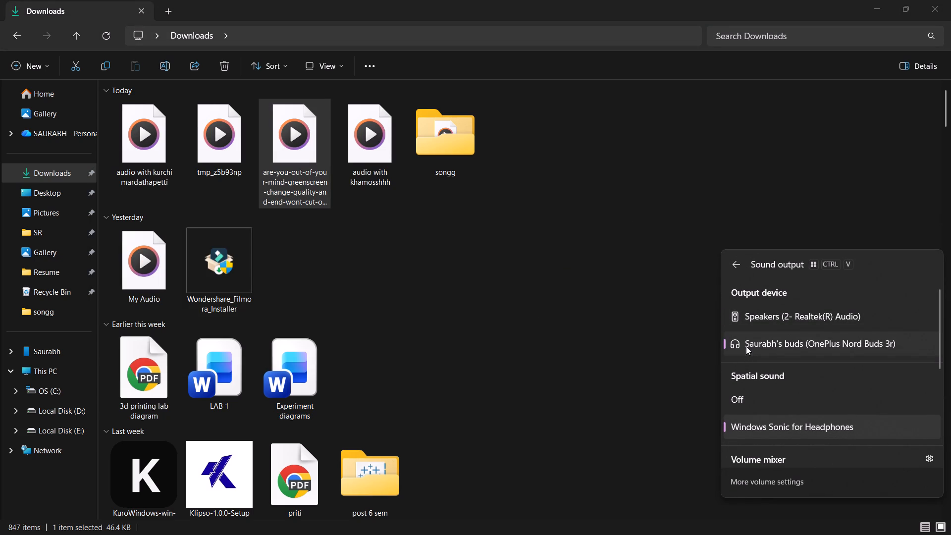
Play the tmp_z5b93np and are-you-out-of-your-mind sound files from Downloads, and close the media player.
double_click(238, 147)
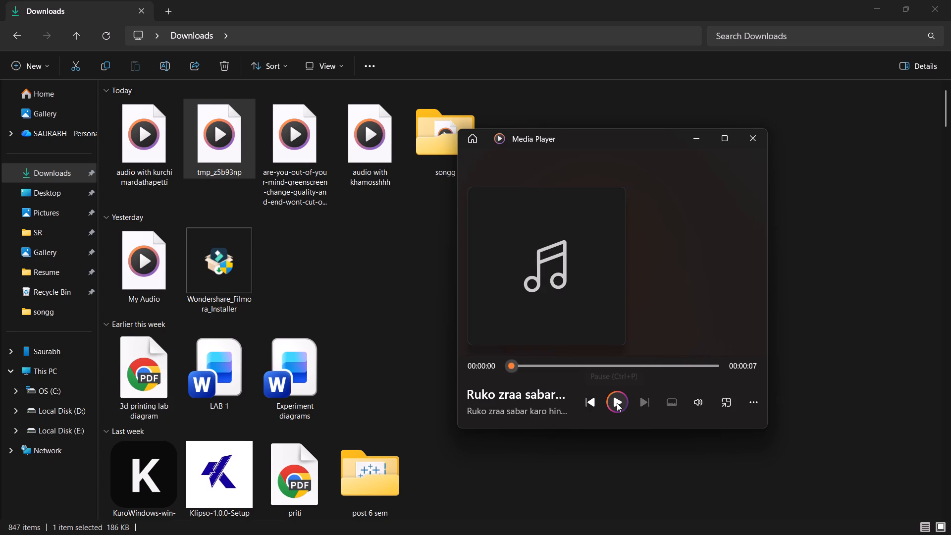
double_click(295, 139)
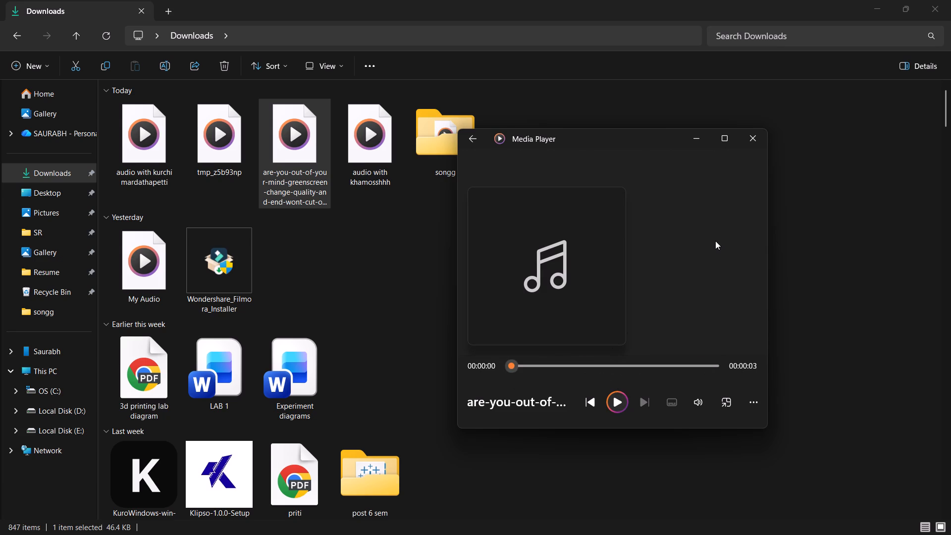
click(759, 143)
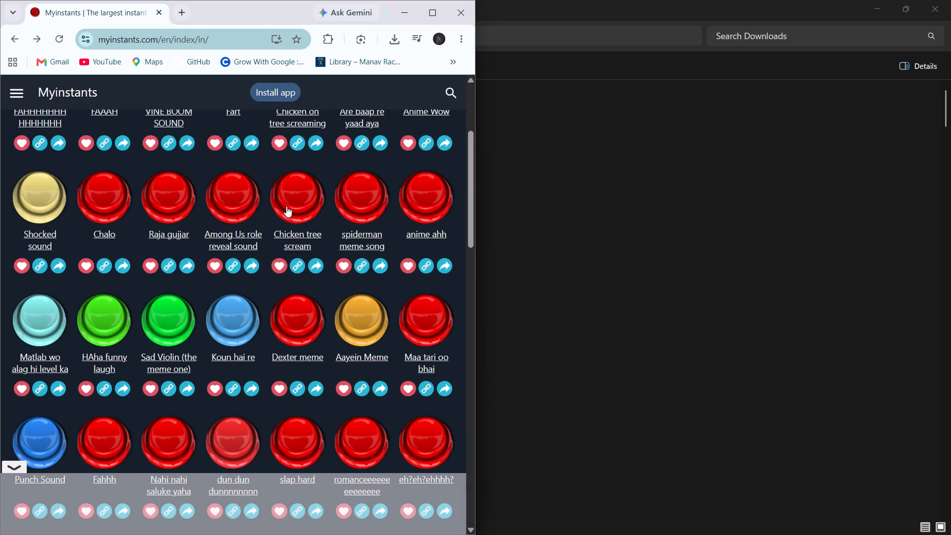
Preview the Chicken tree scream, Among Us role reveal and VINE BOOM sounds on Myinstants, going back to the general Soundboard page.
click(302, 203)
click(230, 206)
scroll(230, 206, up, 3)
click(178, 207)
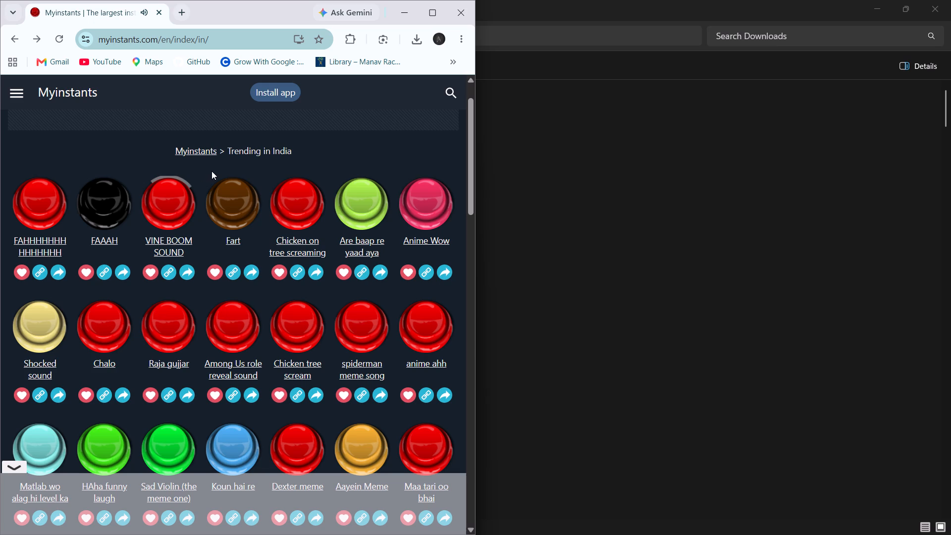
scroll(211, 171, right, 10)
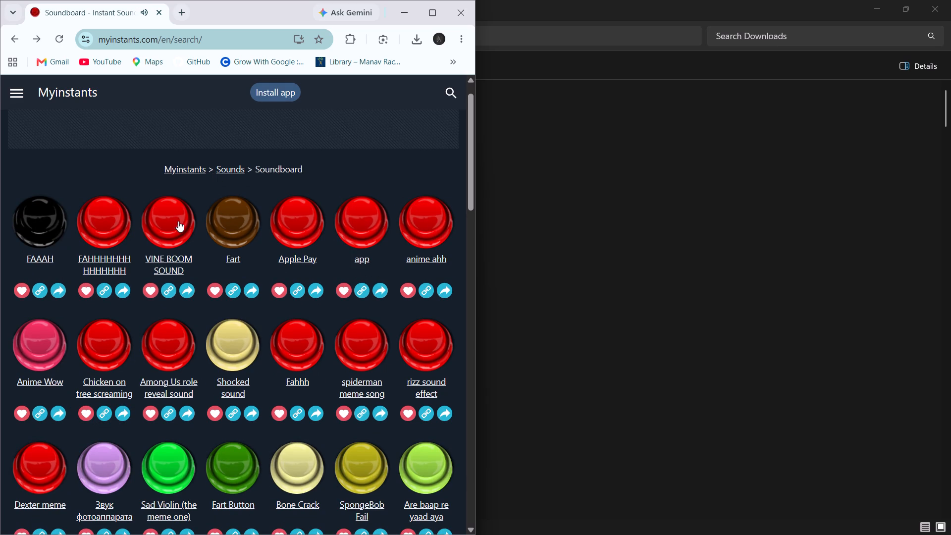
click(178, 221)
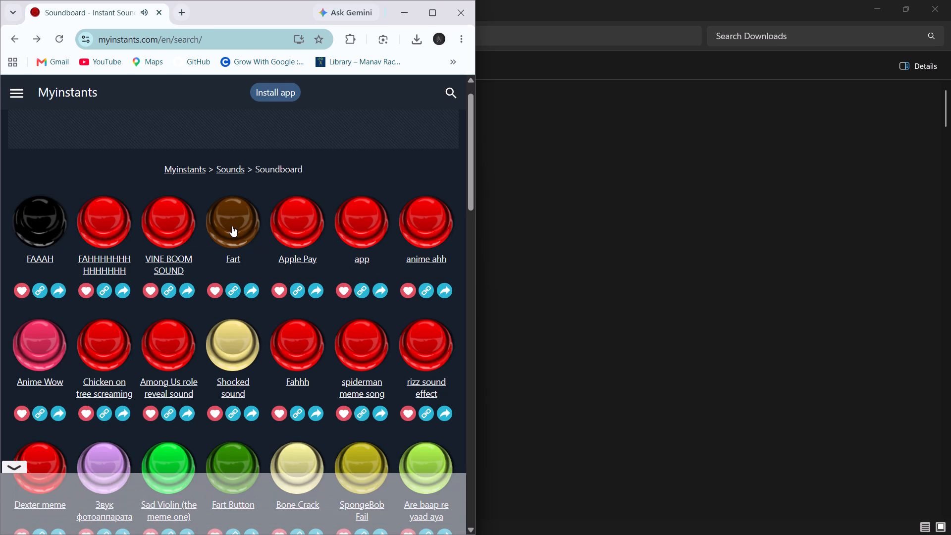
Go back to the Indian Soundboard and preview Depression indian !, Aayein Meme and Are baap re yaad aya.
scroll(232, 226, right, 12)
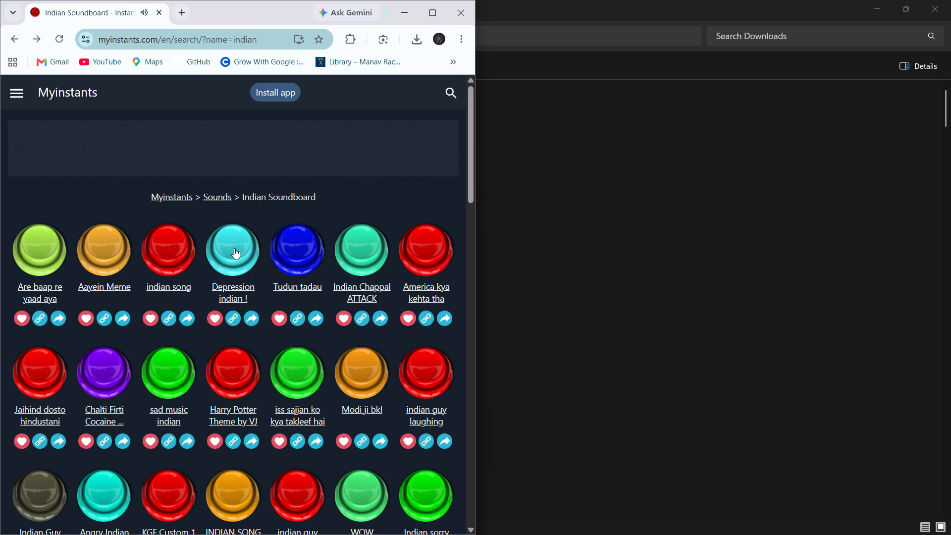
click(234, 248)
click(114, 255)
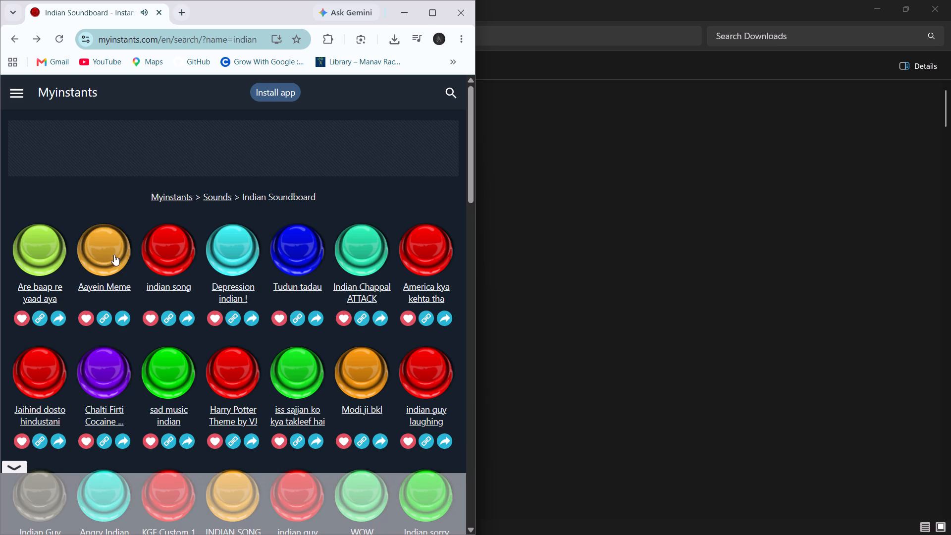
click(39, 250)
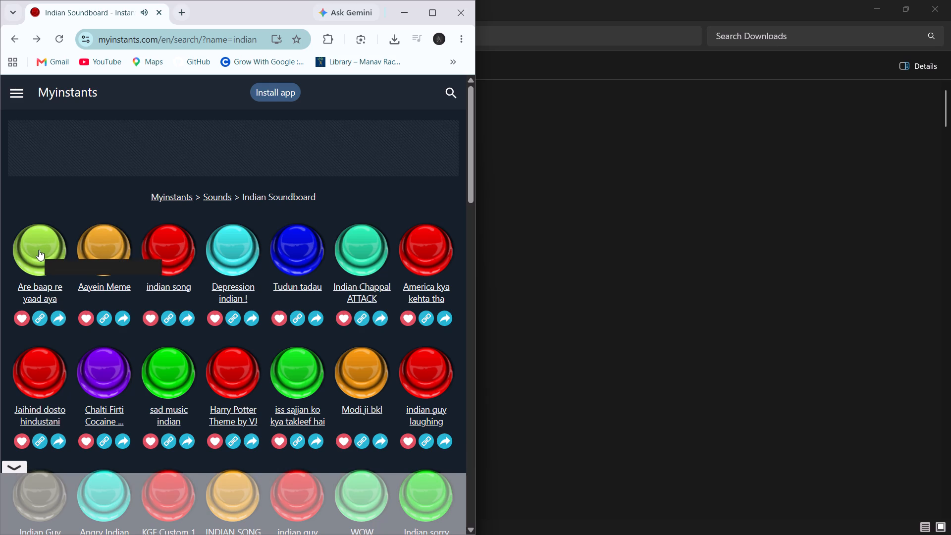
Return to the hindi sound effects free results, open Voicy's Hindi sounds page and enter its Khiladi 786 soundboard.
scroll(39, 250, right, 11)
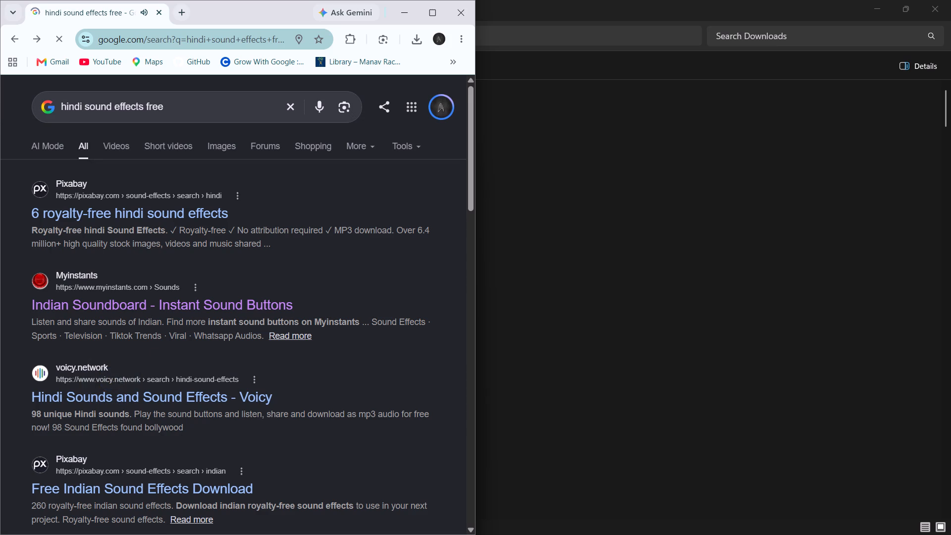
scroll(154, 350, down, 1)
click(144, 357)
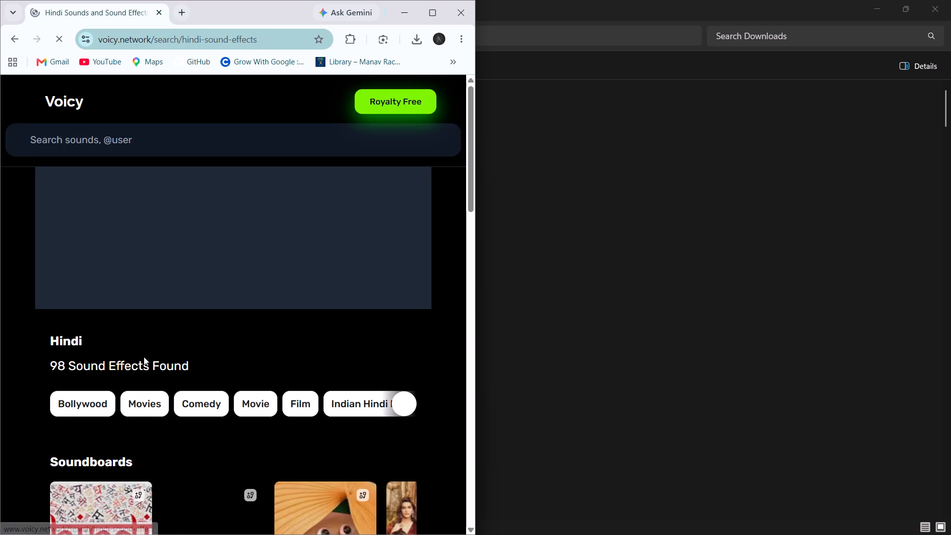
scroll(182, 351, down, 2)
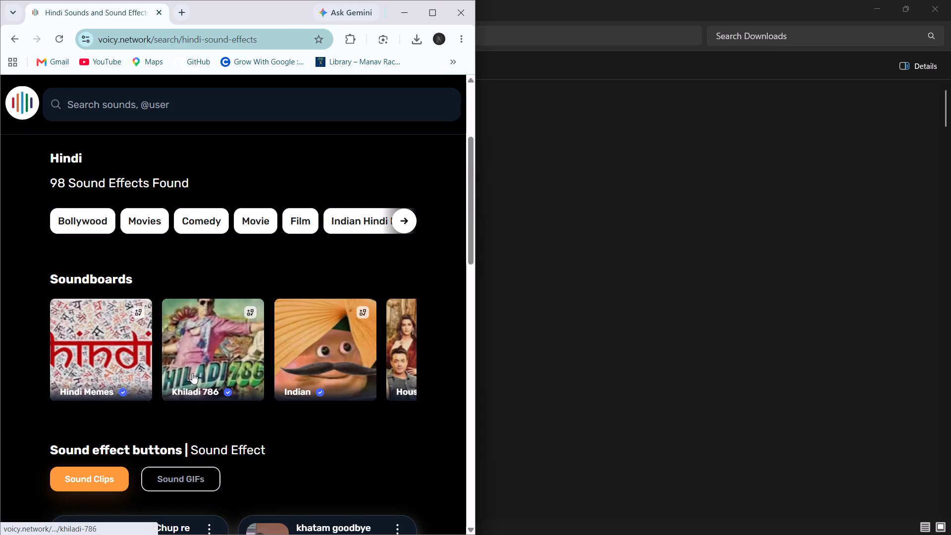
click(225, 318)
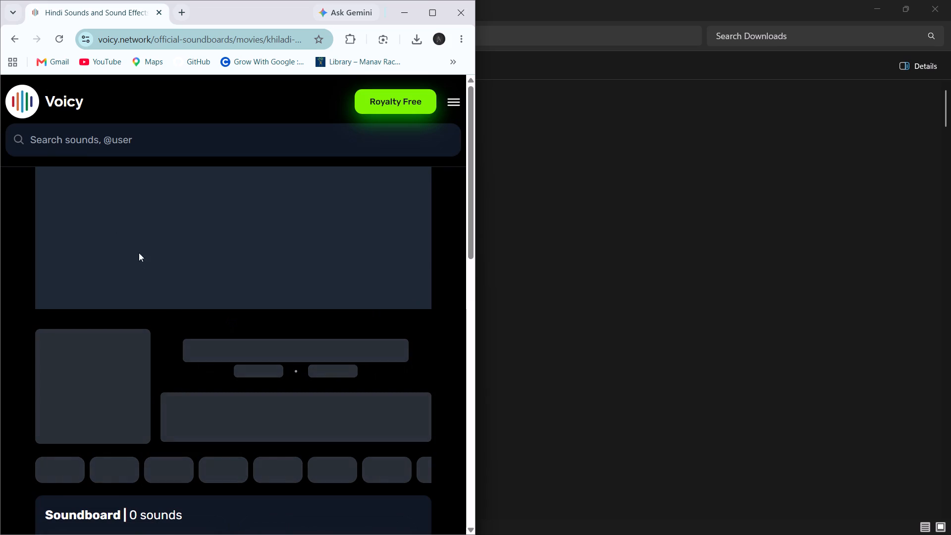
Preview Shareef khandan ka larka hona chaiy, Tum to police walay ho na, Chalo apnay ghar chaltain hain and Oye kon kar rah disturb oye.
scroll(244, 291, down, 2)
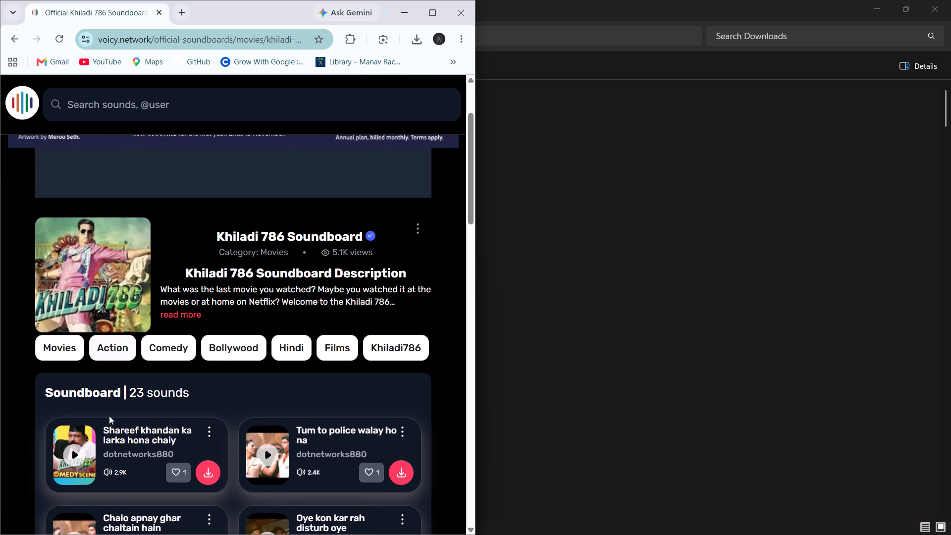
scroll(109, 416, down, 1)
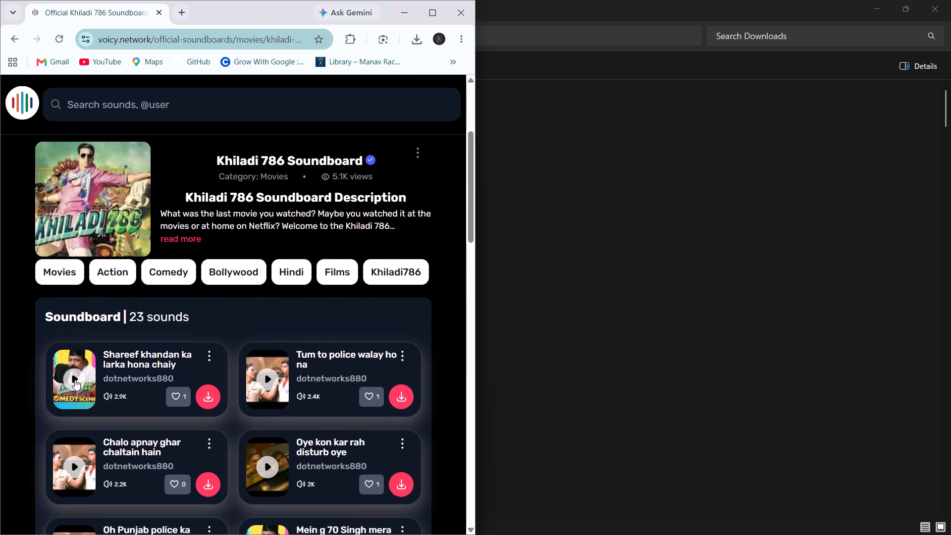
click(75, 379)
click(267, 380)
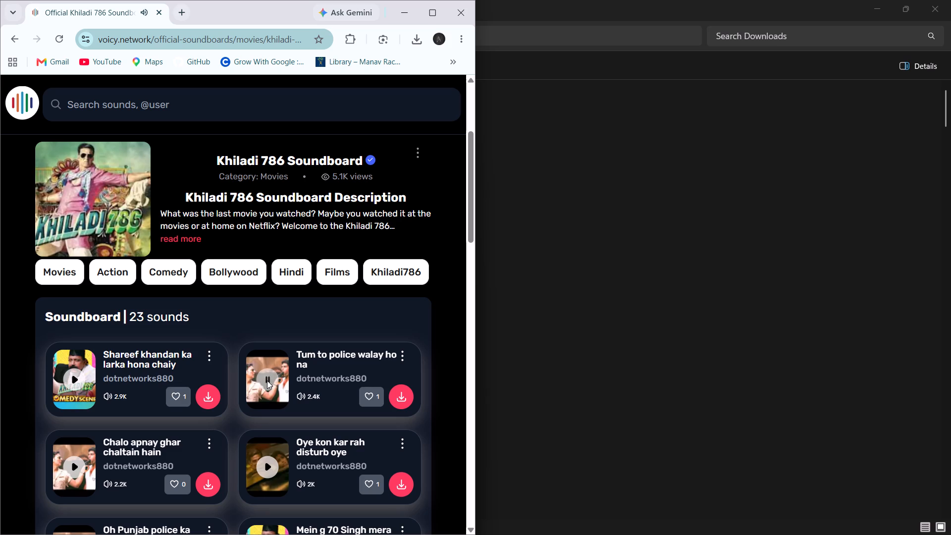
click(75, 468)
scroll(75, 468, down, 2)
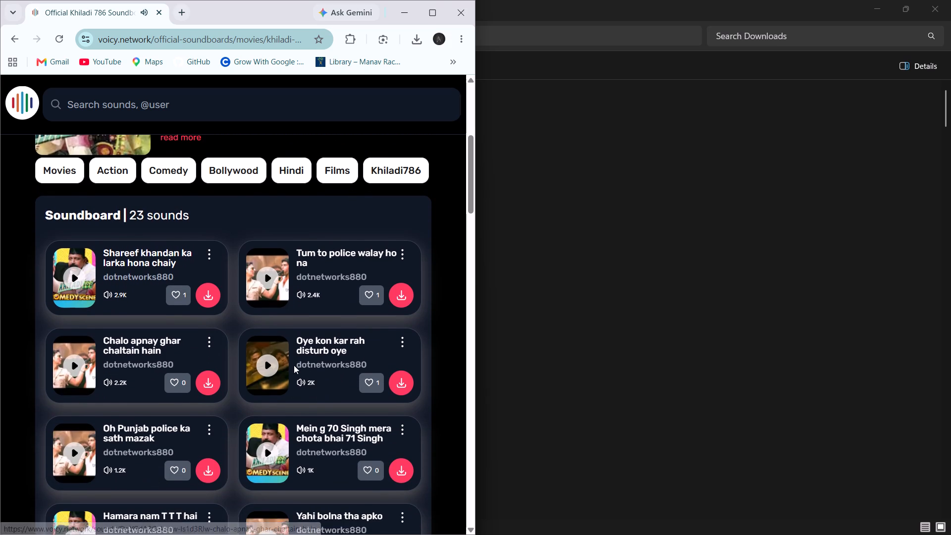
click(266, 361)
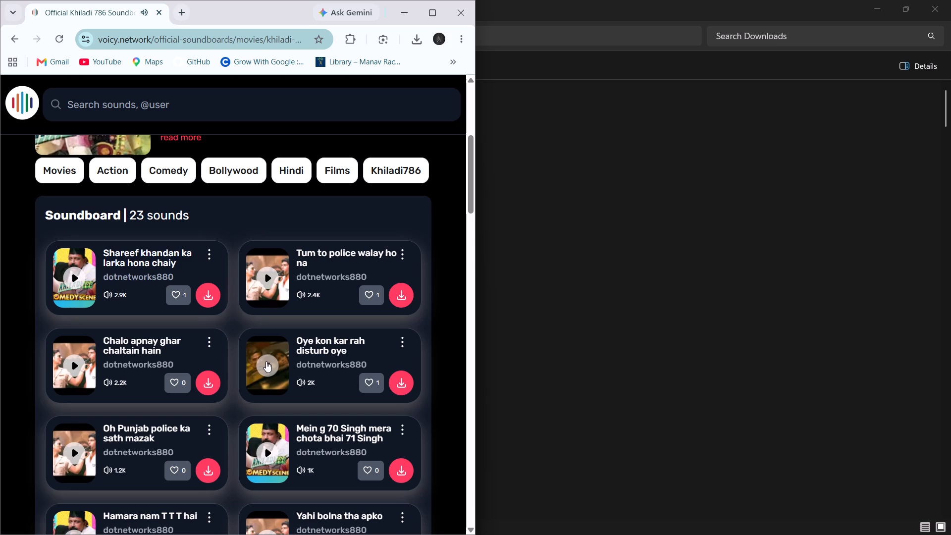
Download the Oye kon kar rah disturb oye sound with the free download option.
scroll(266, 361, down, 1)
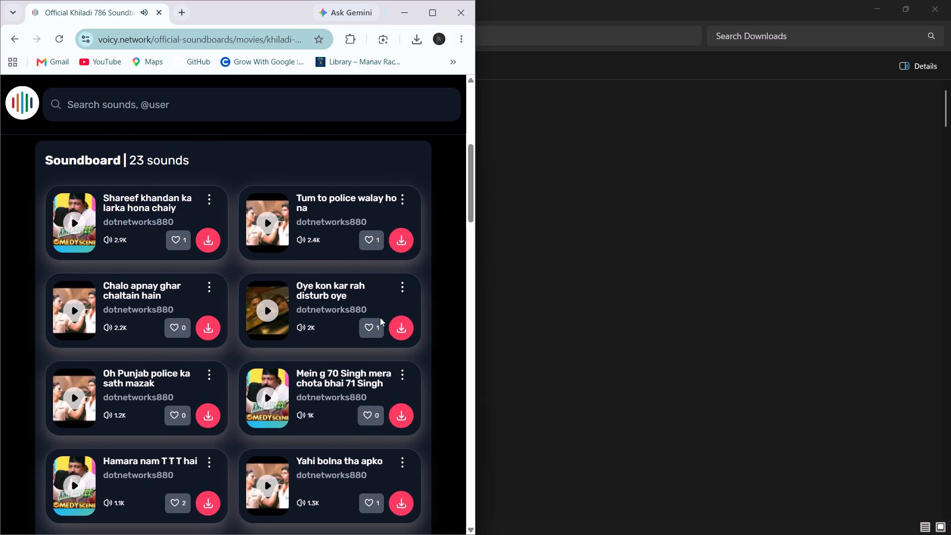
click(404, 323)
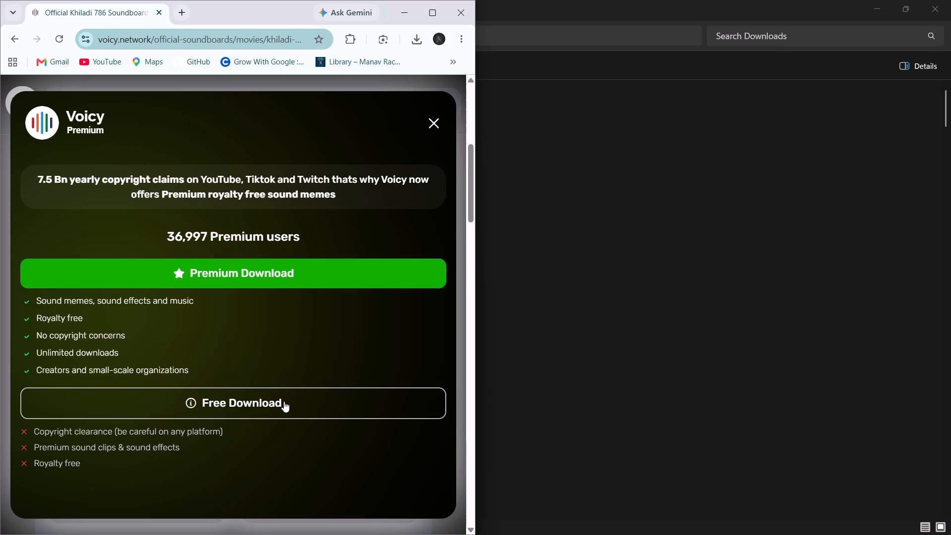
click(284, 410)
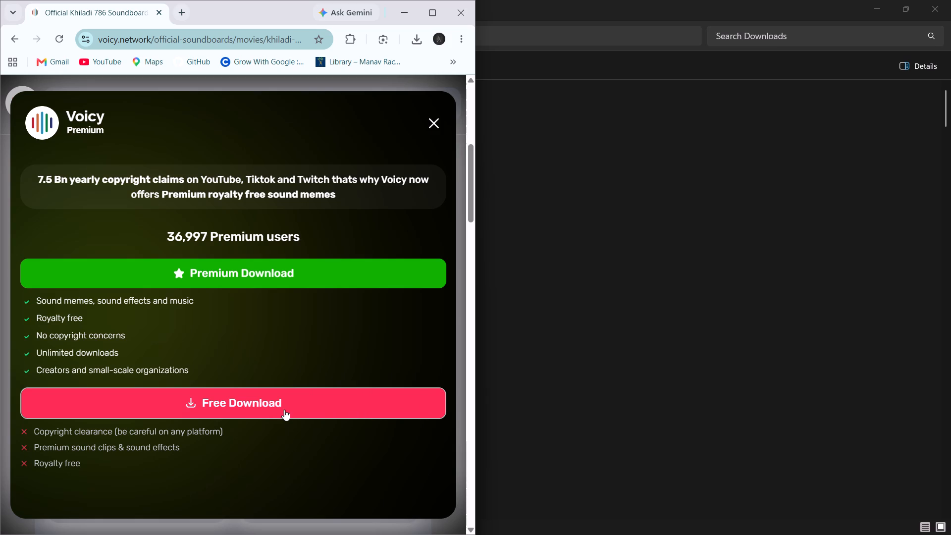
click(284, 410)
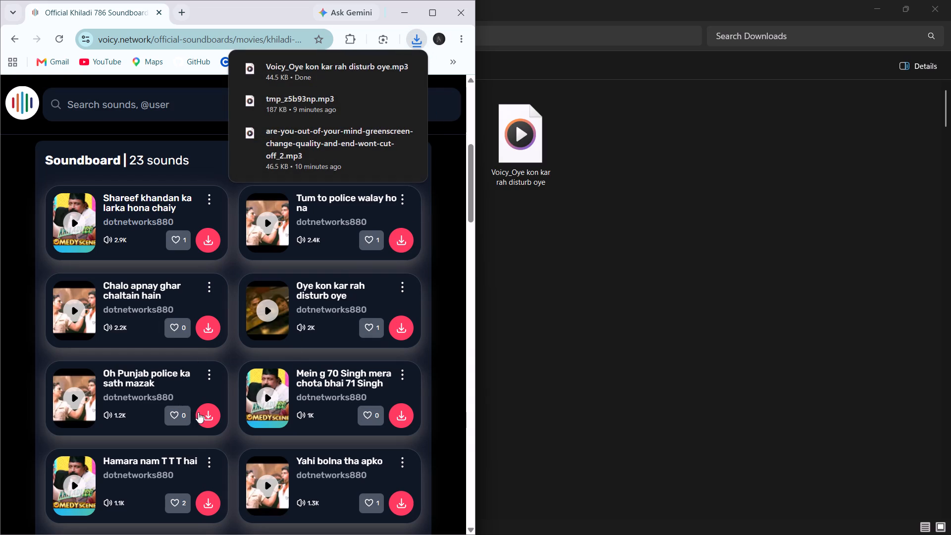
Preview Oh Punjab police ka sath mazak, Mein g 70 Singh mera chota bhai 71 Singh and Hamara nam T T T hai.
click(83, 393)
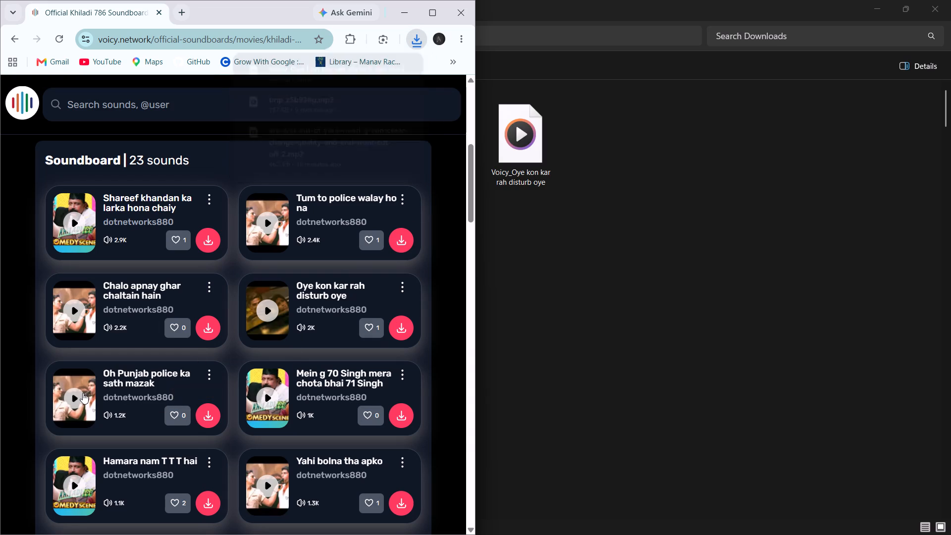
click(270, 397)
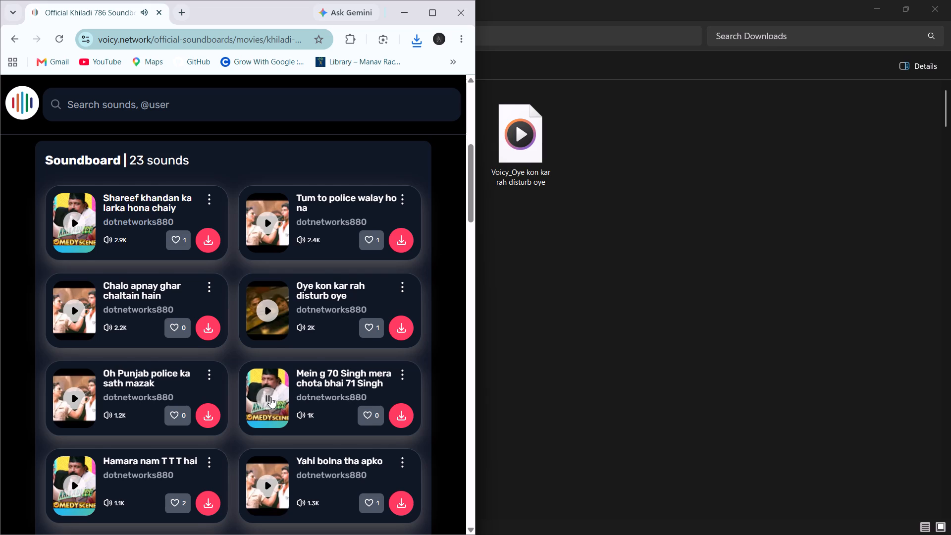
scroll(270, 397, down, 1)
click(70, 440)
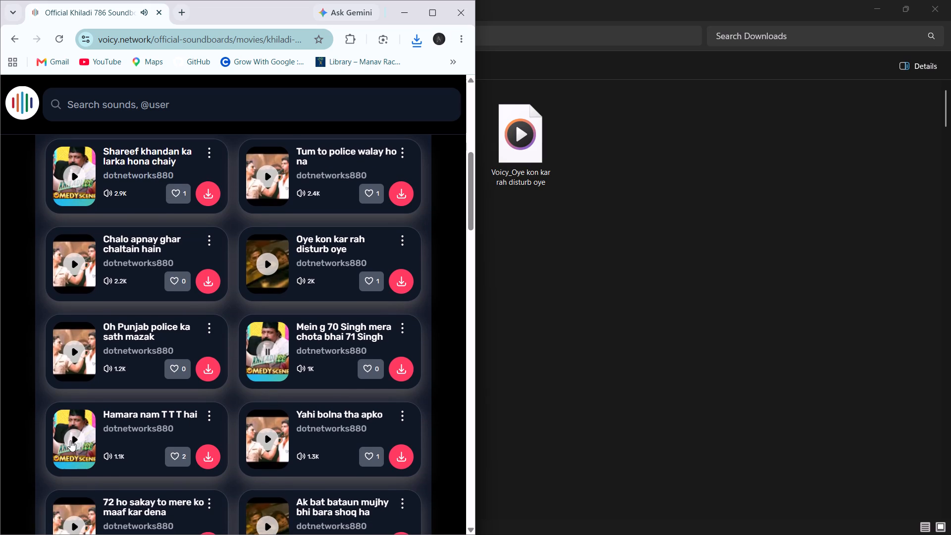
scroll(70, 440, down, 1)
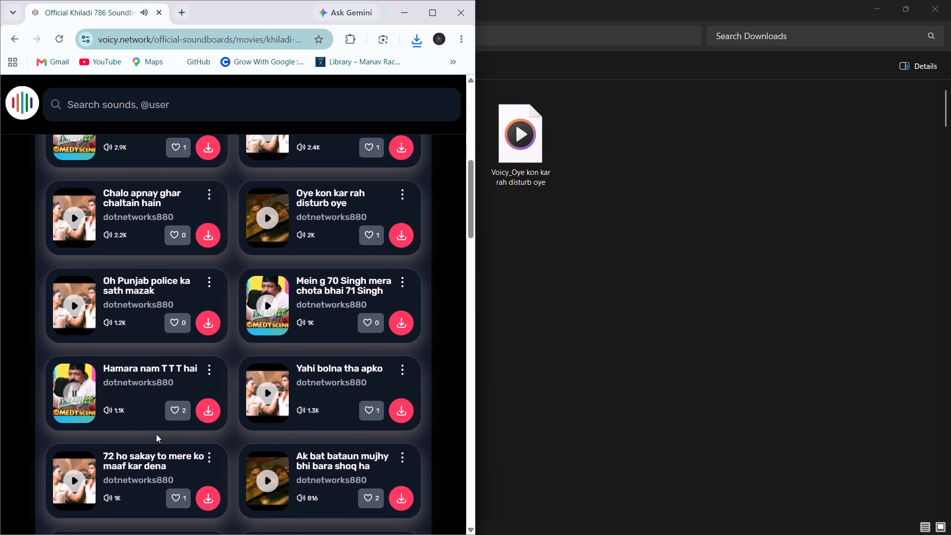
Search Voicy for khamosh.
scroll(118, 253, up, 7)
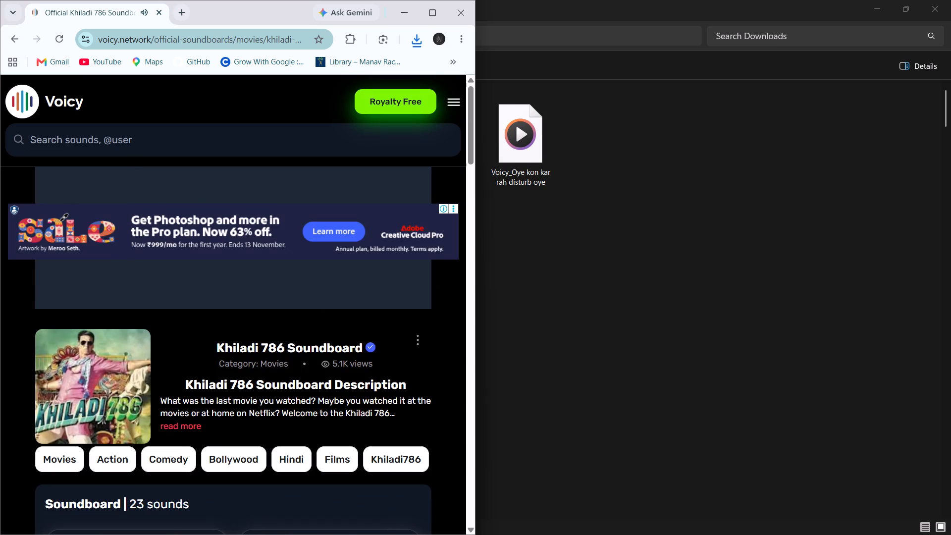
click(134, 139)
text(khamosh)
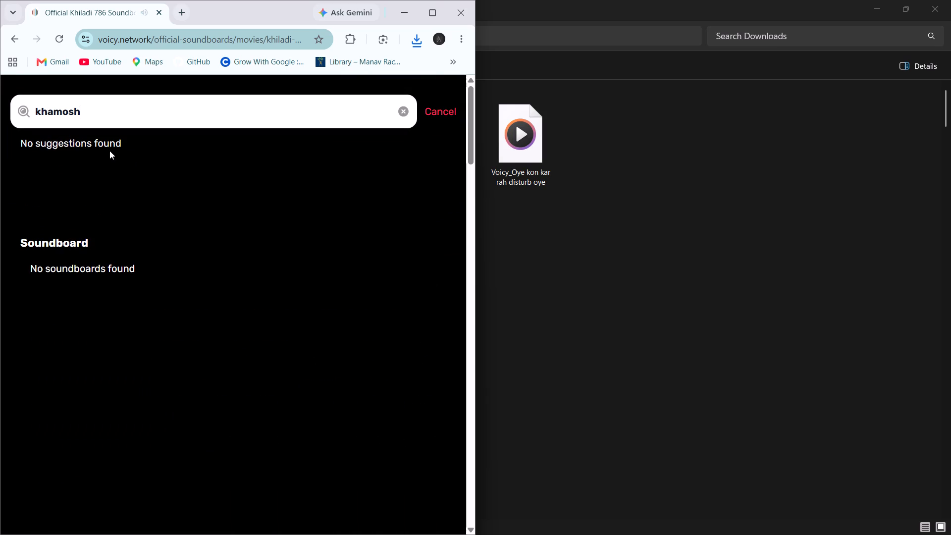
key(Return)
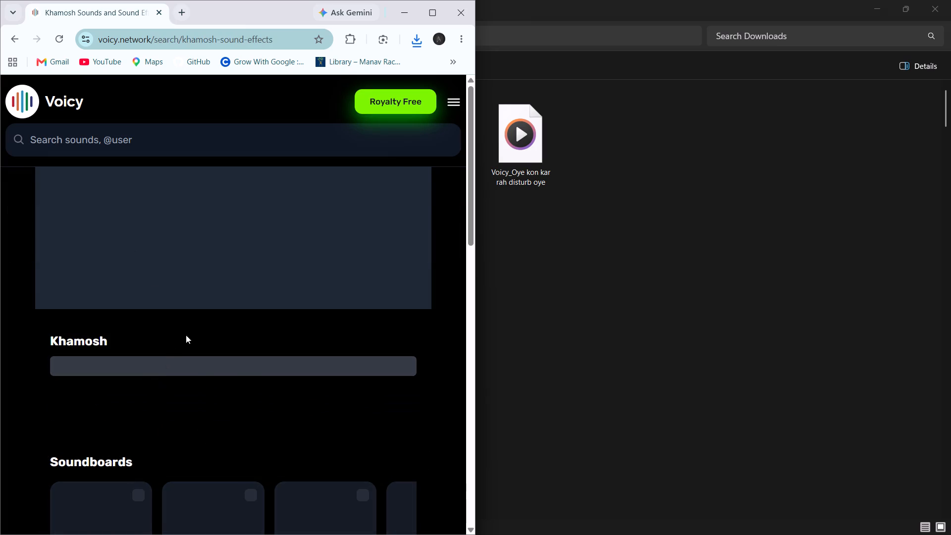
Go back to the Hindi sounds page, open the Hera Pheri soundboard and preview Ye baburao ka style hai and Uthale re deva uthale re baba.
scroll(176, 367, right, 11)
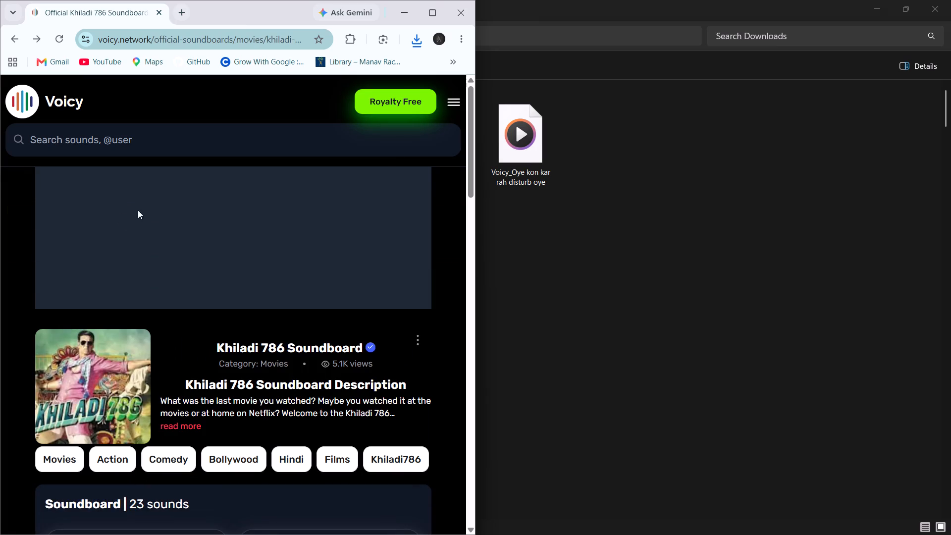
scroll(188, 370, right, 10)
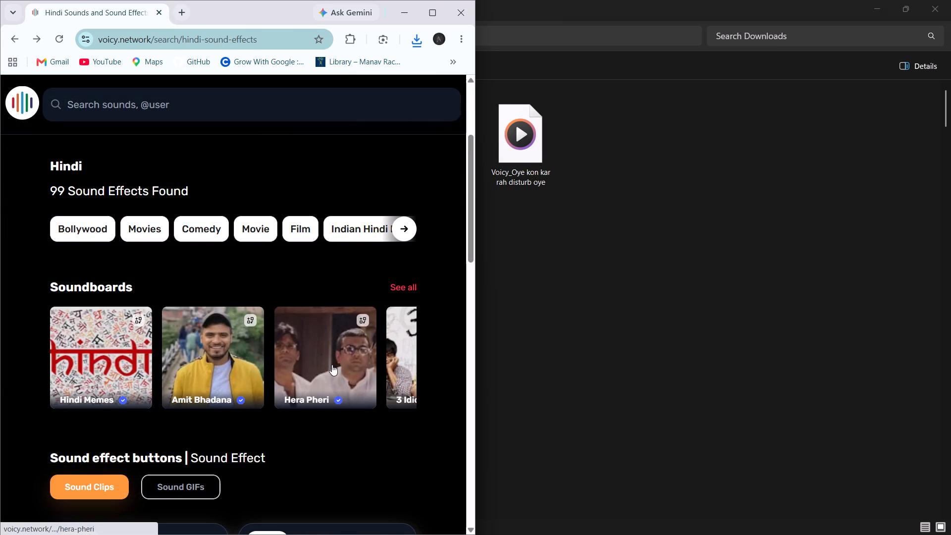
click(332, 365)
scroll(94, 416, down, 1)
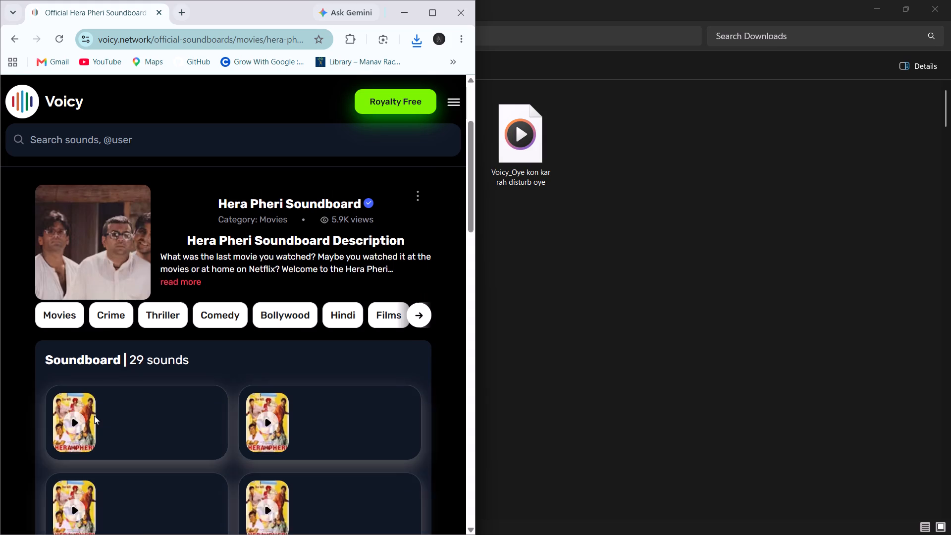
scroll(94, 416, down, 1)
click(72, 368)
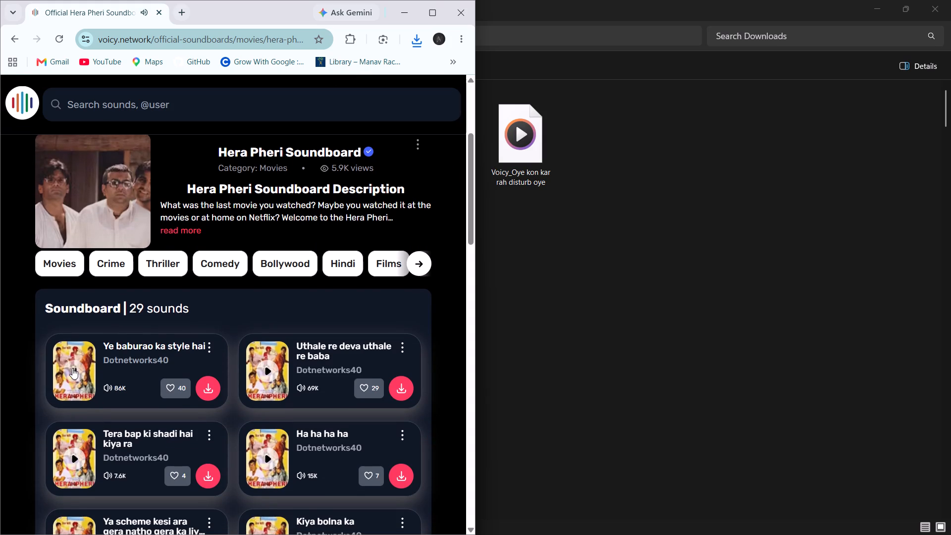
click(264, 372)
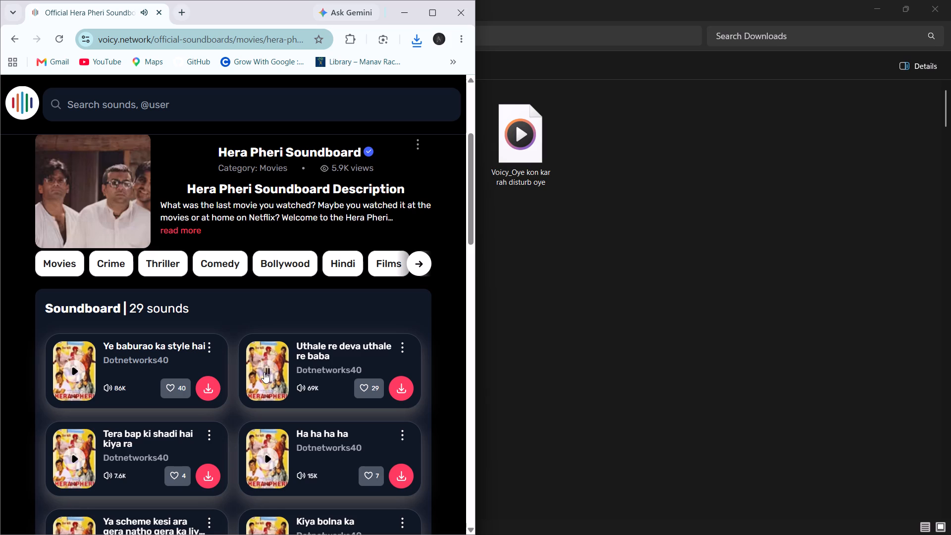
Preview Tera bap ki shadi hai kiya ra, Ha ha ha ha, the Ya scheme kesi ara sound and Kiya bolna ka.
scroll(264, 372, down, 1)
click(71, 412)
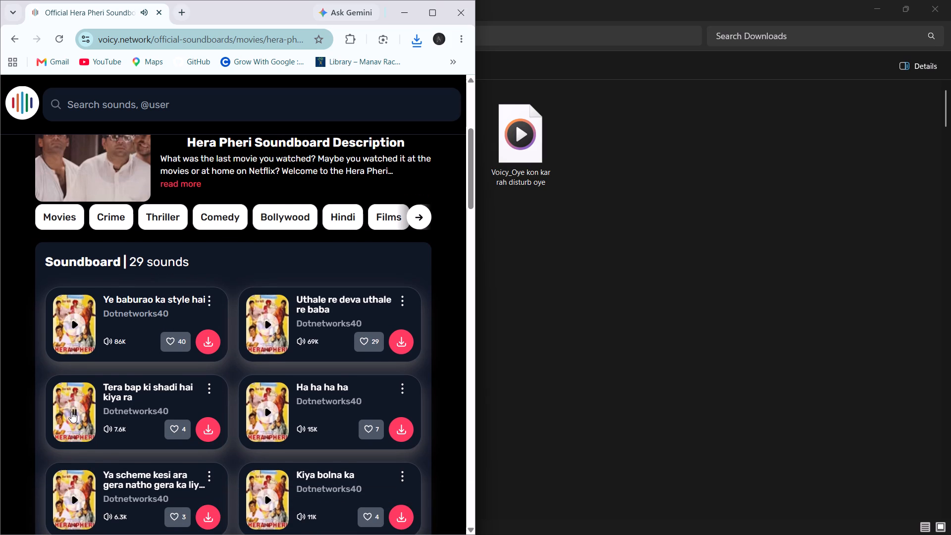
click(269, 412)
scroll(269, 412, down, 1)
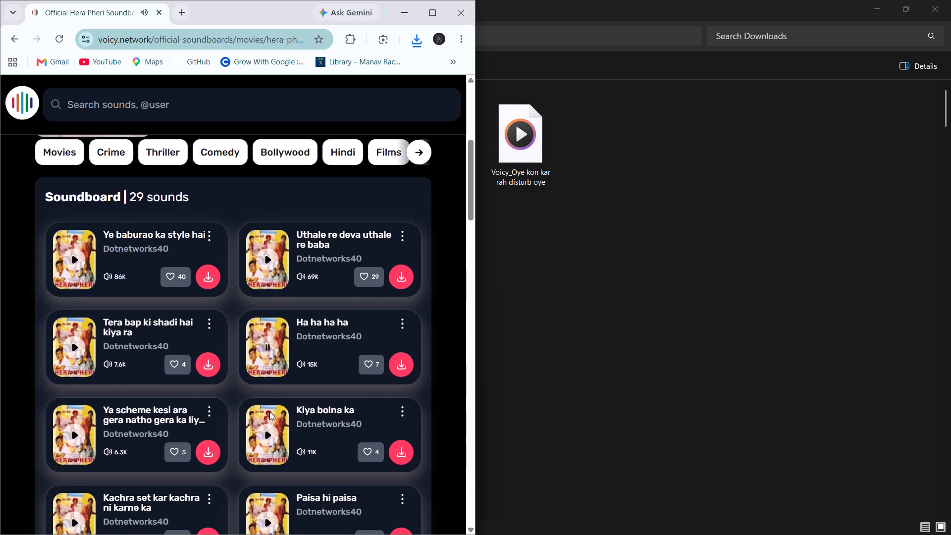
scroll(269, 412, down, 1)
click(73, 426)
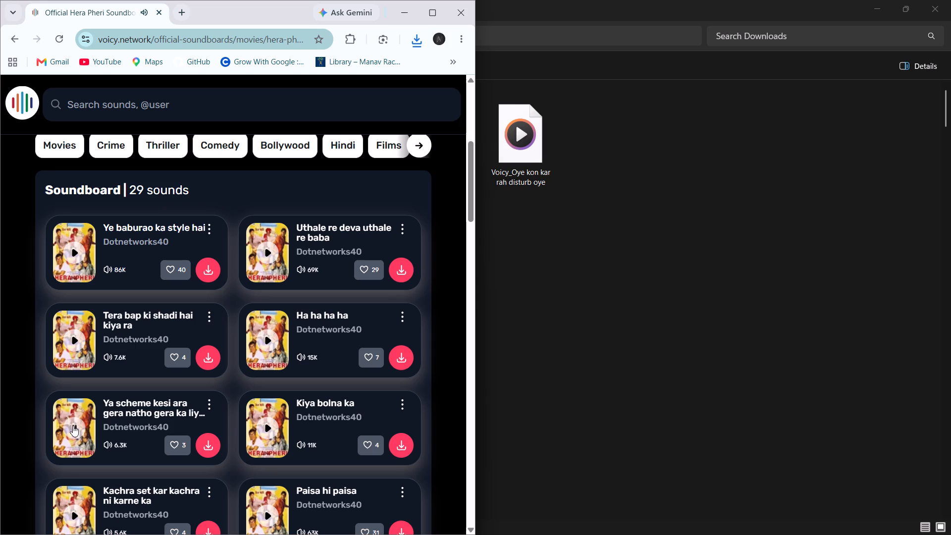
click(265, 427)
Preview Paisa hi paisa, Kachra set kar kachra ni karne ka, Muh se supari nikal ke baat kar re baba and Kesi han.
scroll(265, 427, down, 1)
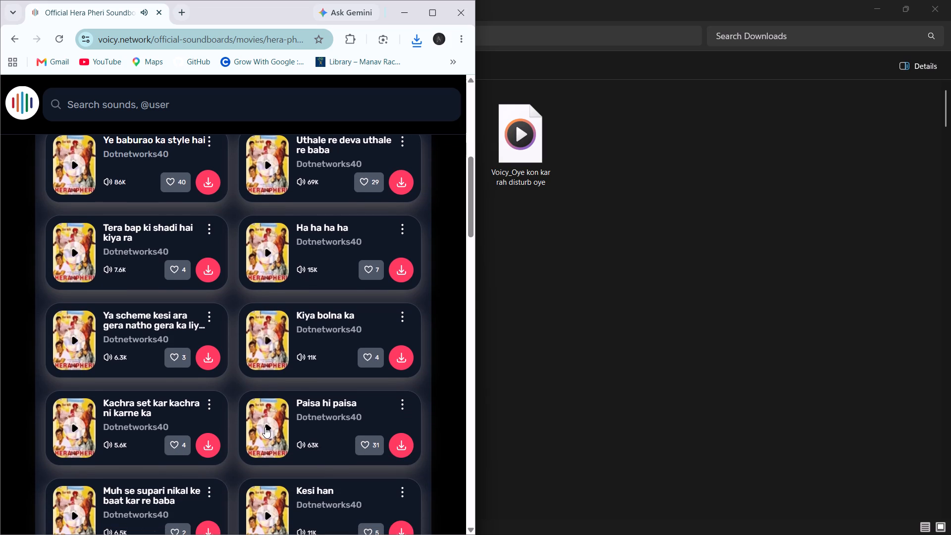
click(265, 427)
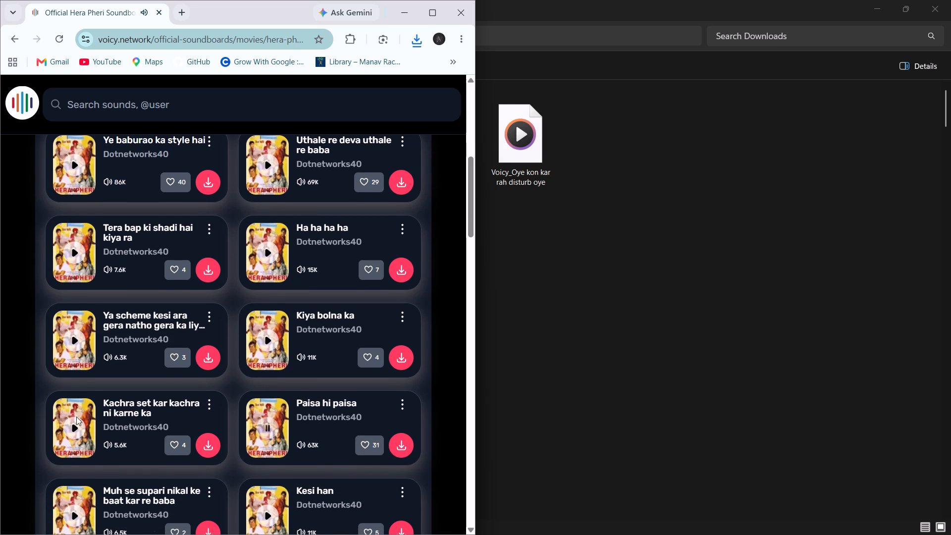
click(77, 429)
scroll(77, 429, down, 1)
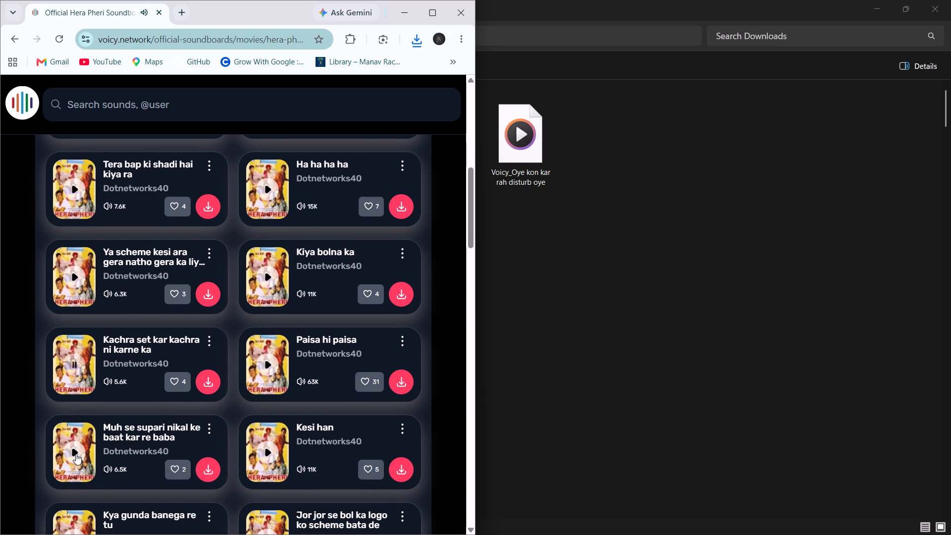
click(76, 454)
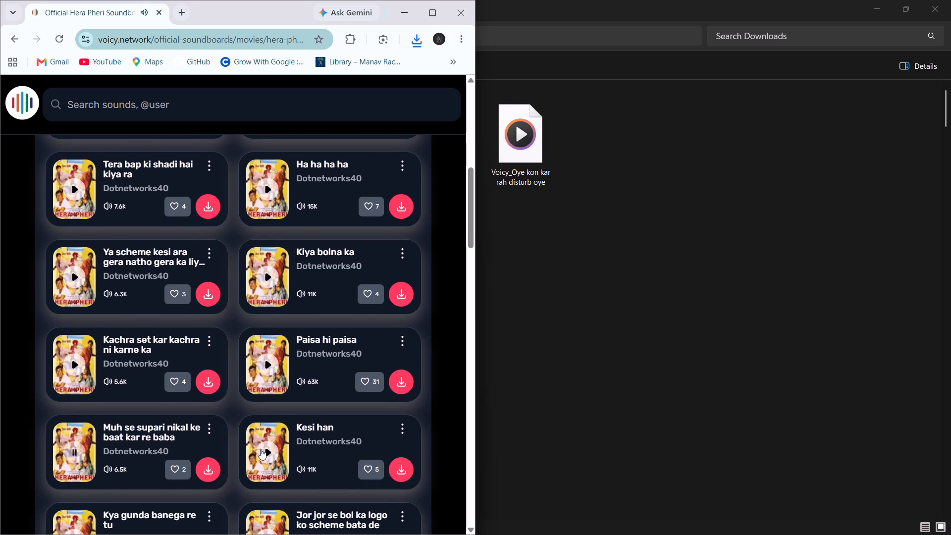
click(267, 449)
Download the Kesi han sound from the Hera Pheri soundboard with the free download option.
click(399, 461)
click(332, 402)
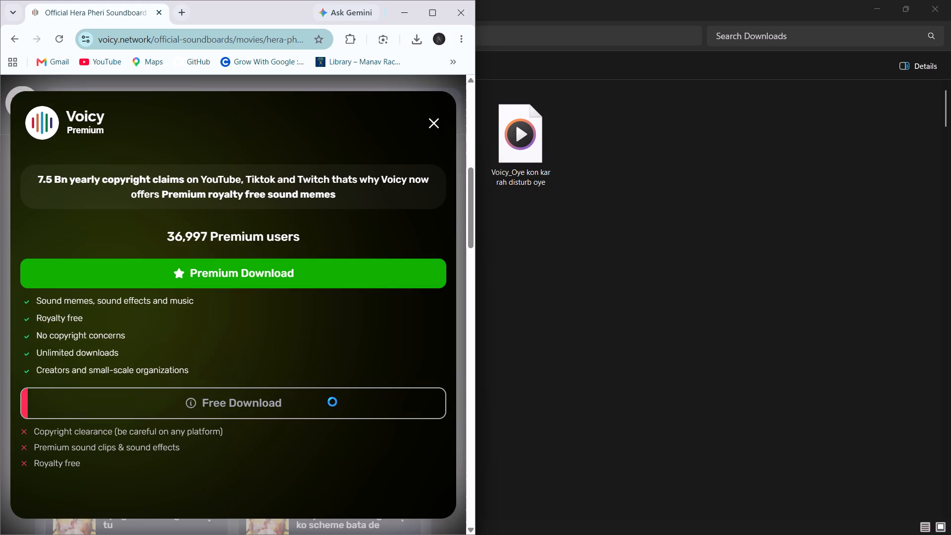